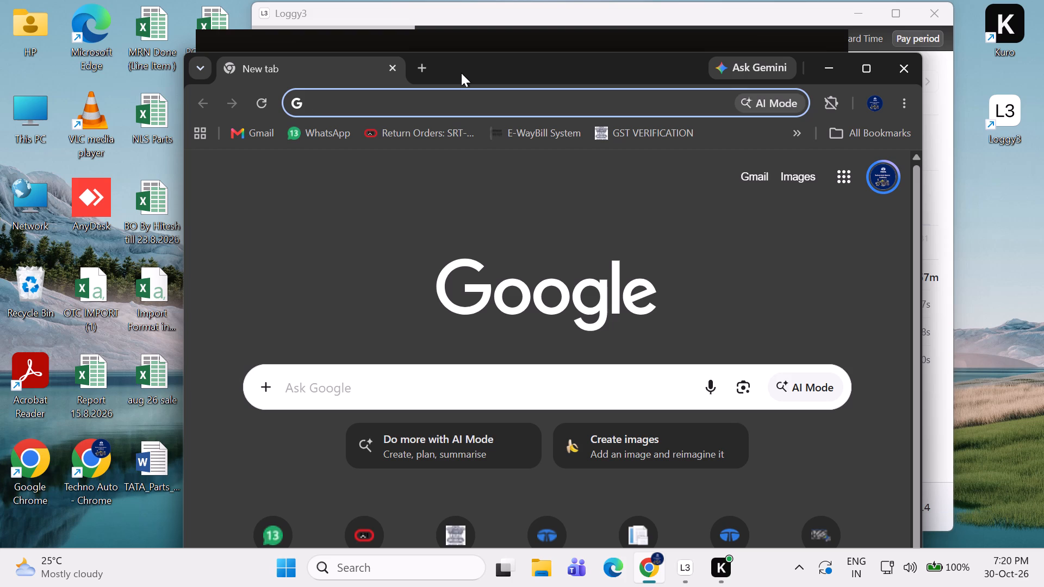
Open the bookmarked Return Orders page of the Tata Motors Siebel distributor system in a maximized browser window.
click(417, 139)
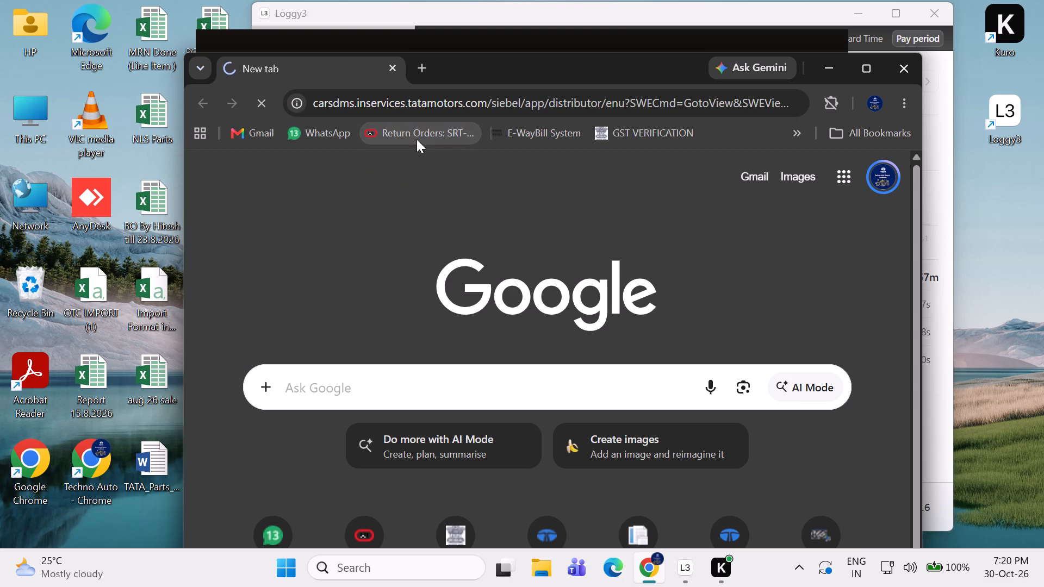
click(871, 68)
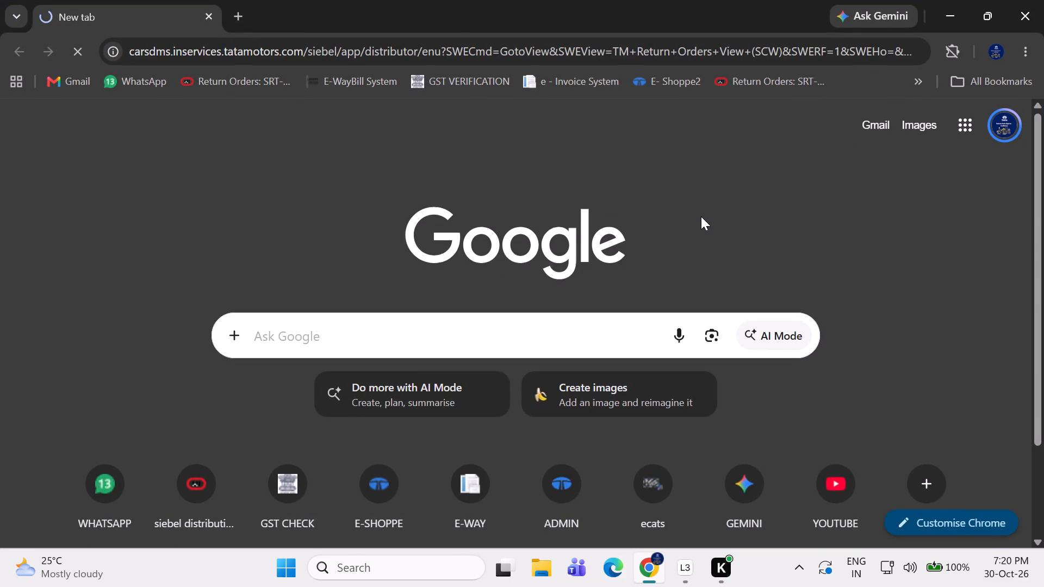
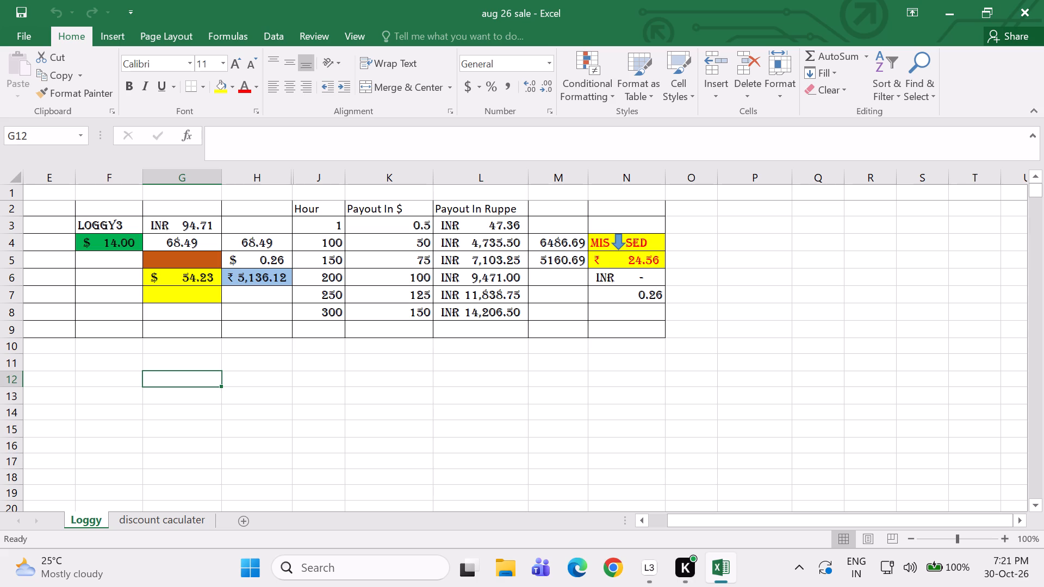
Open the Purchase_OCT26_Dashboard workbook from the OCT-26 folder under FY-2026-27 on the TAP (E:) drive.
click(547, 374)
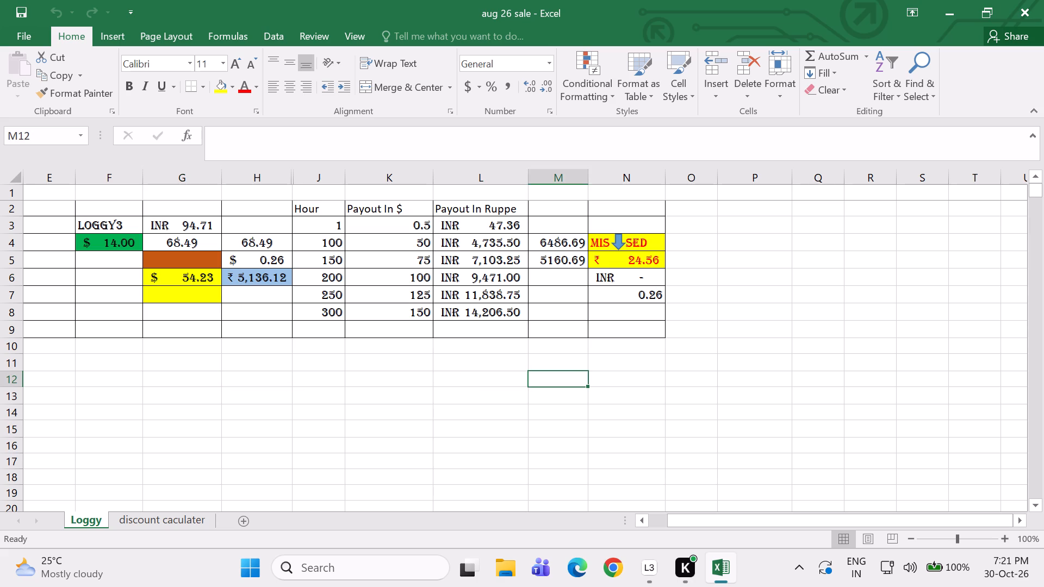
click(507, 577)
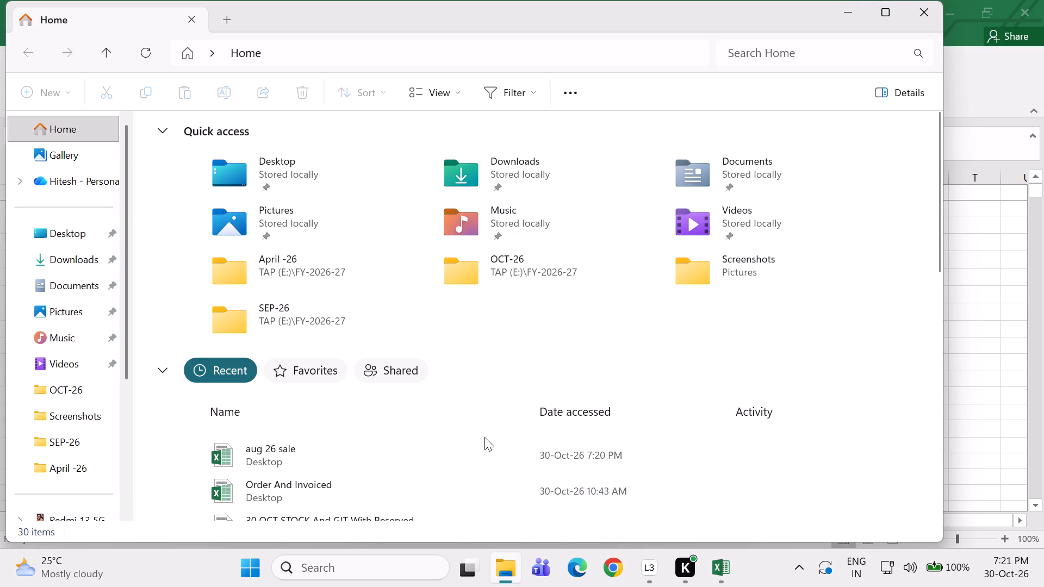
double_click(514, 269)
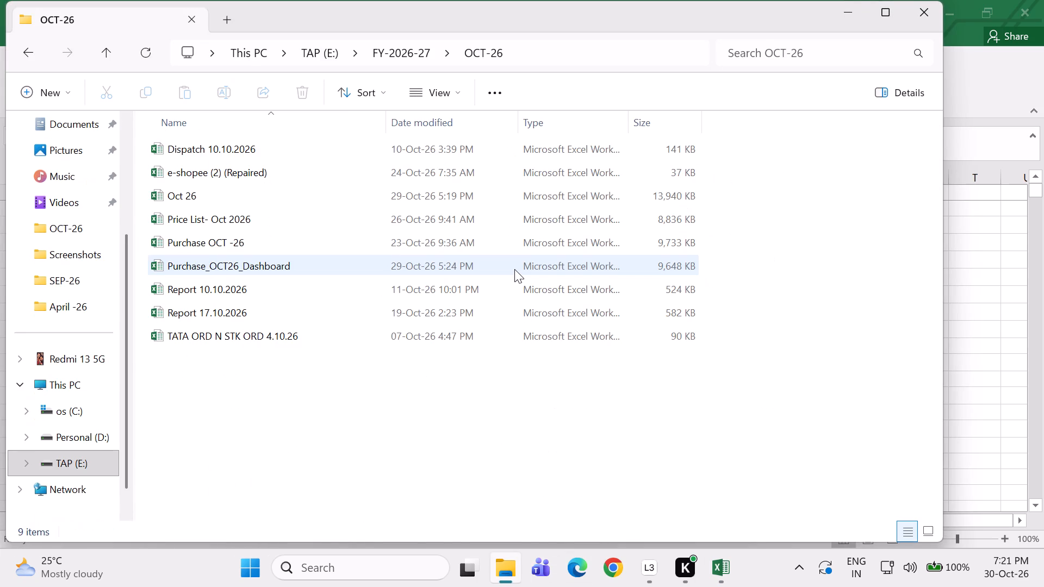
click(341, 433)
click(225, 258)
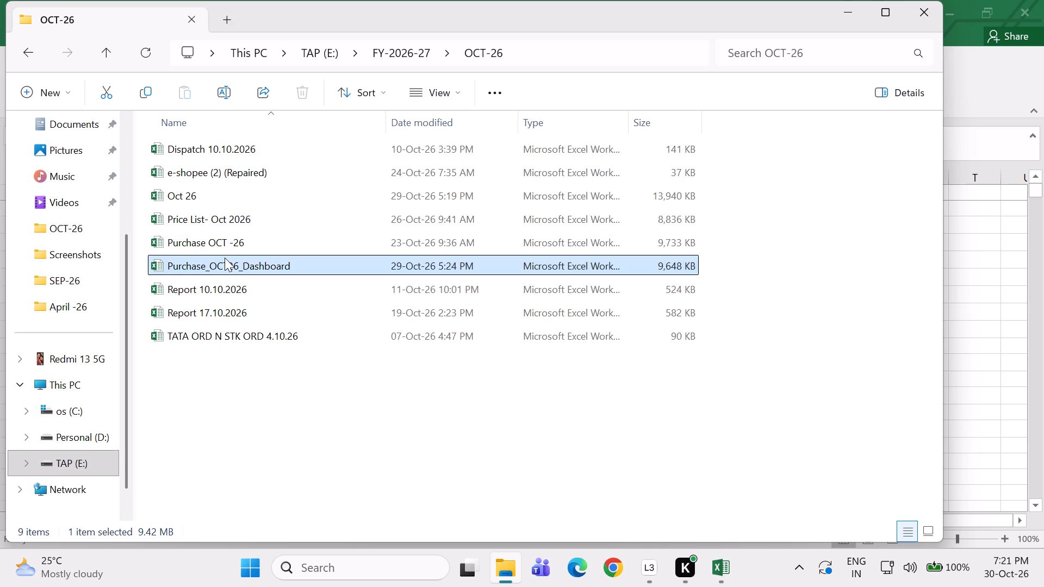
double_click(221, 261)
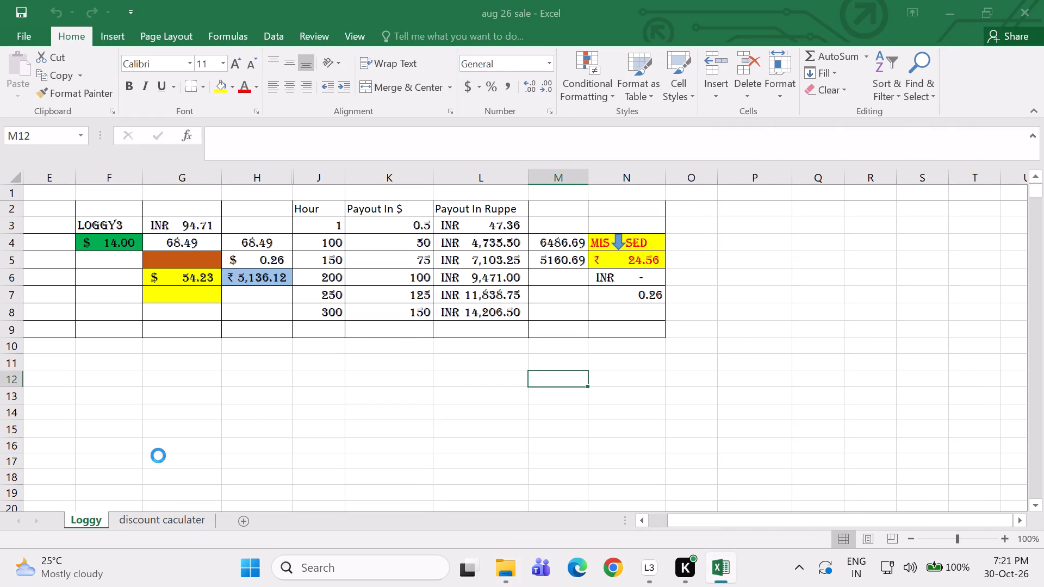
click(163, 433)
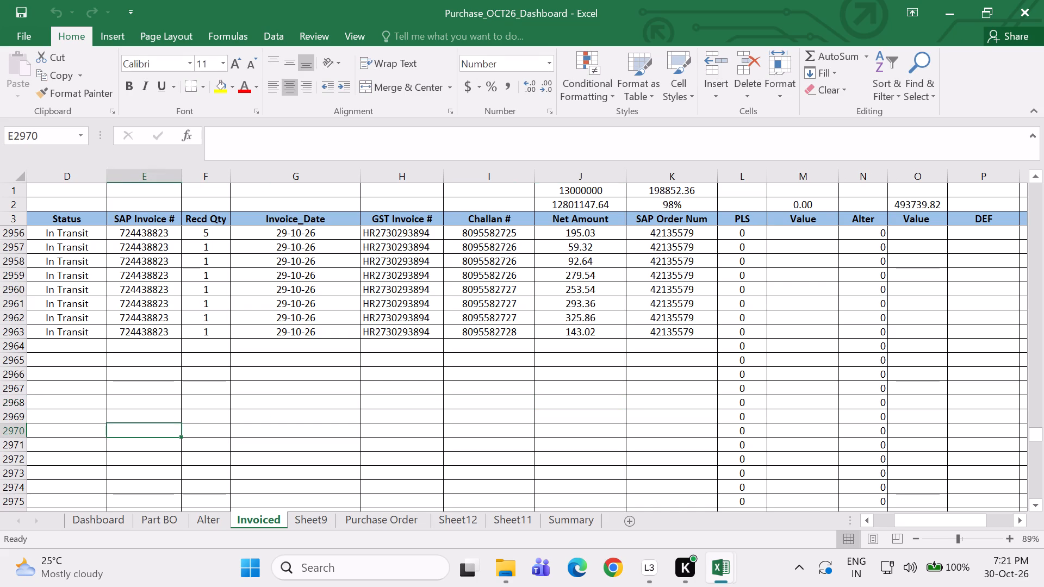
click(141, 432)
Close the Purchase_OCT26_Dashboard workbook, saving its changes.
click(1037, 12)
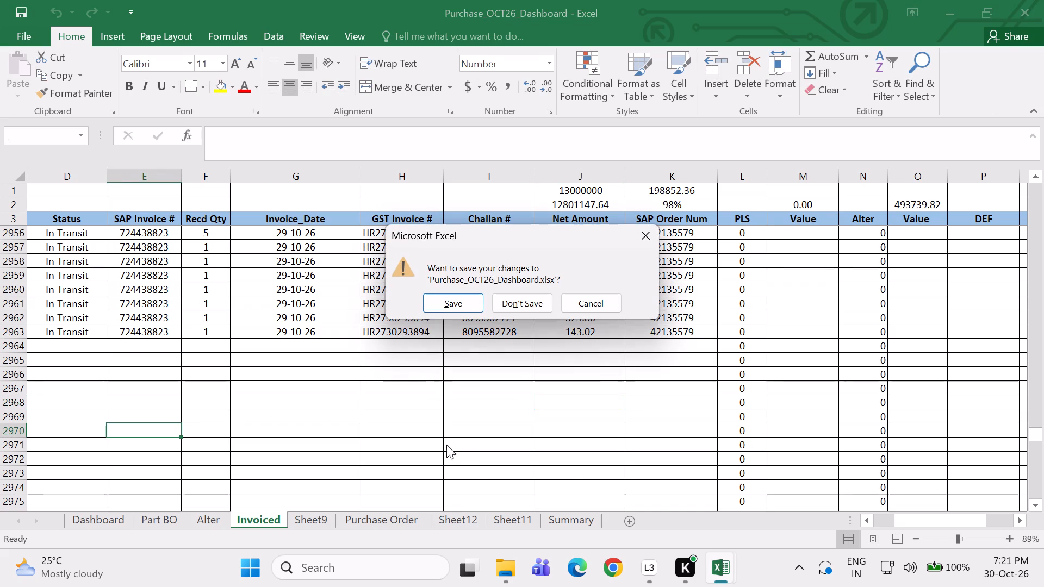
click(448, 299)
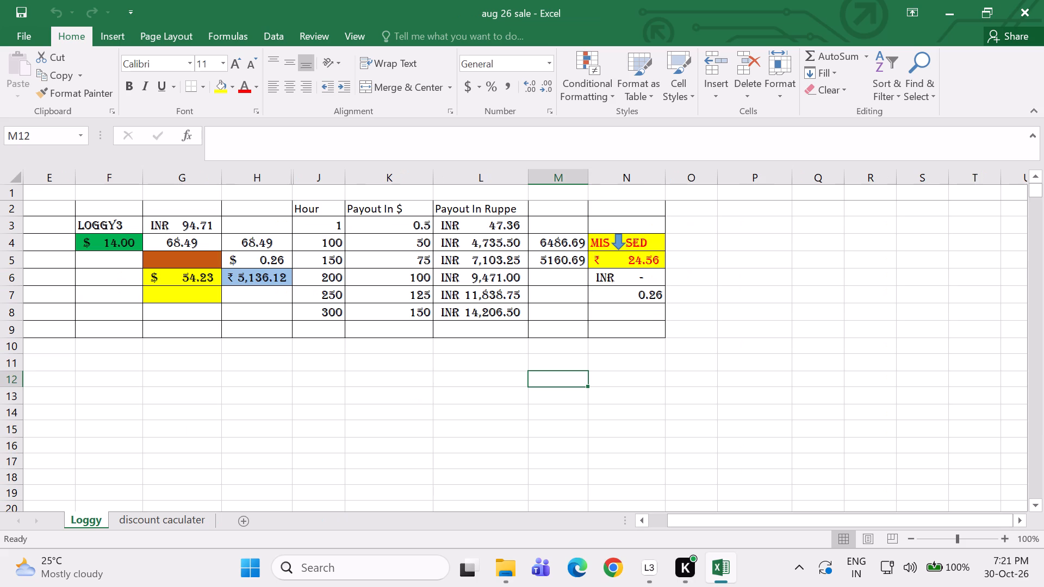
Open the Oct 26 workbook from the OCT-26 folder.
click(511, 577)
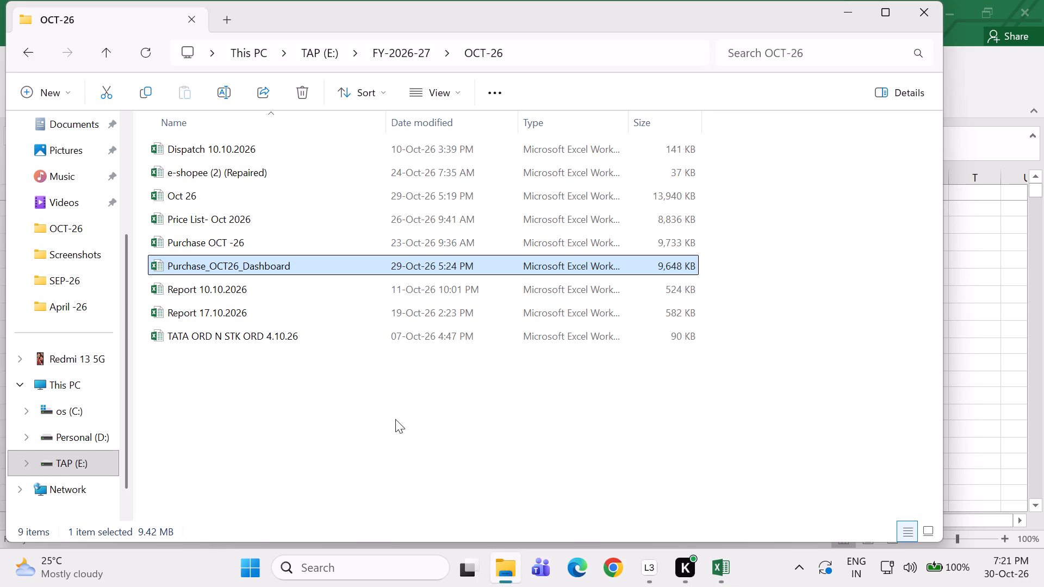
click(347, 414)
click(170, 202)
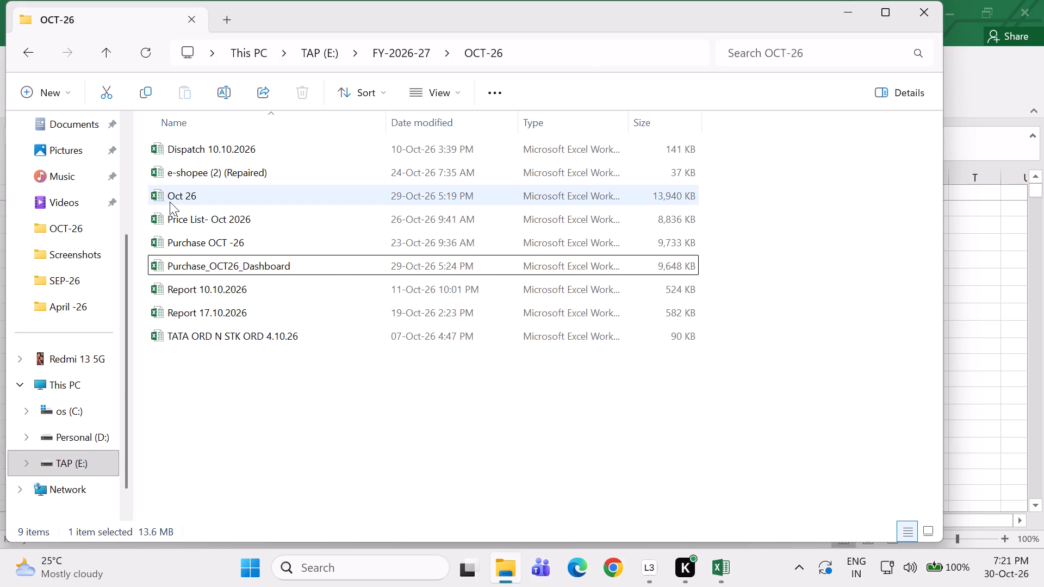
click(170, 202)
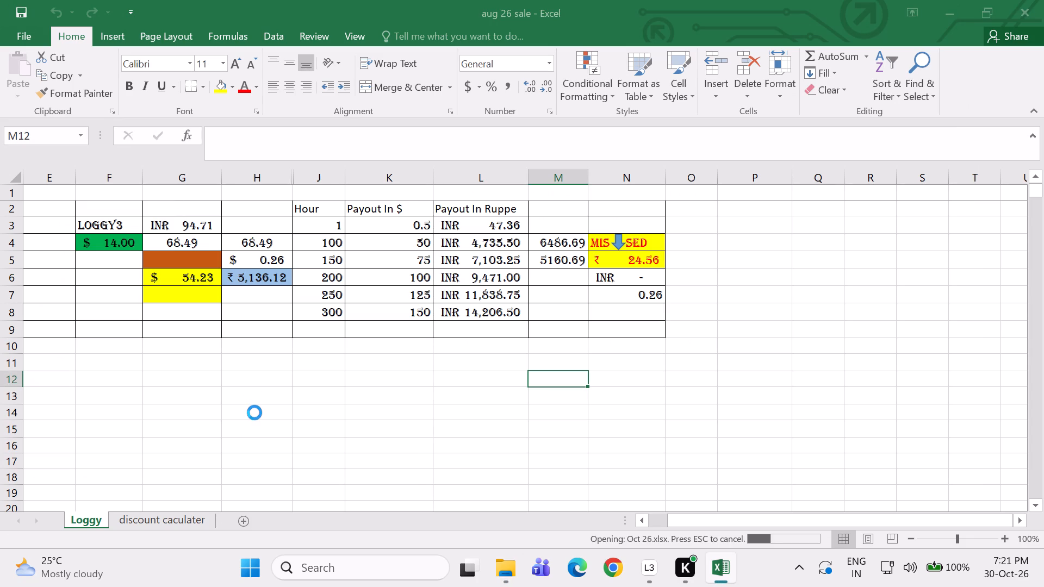
click(531, 335)
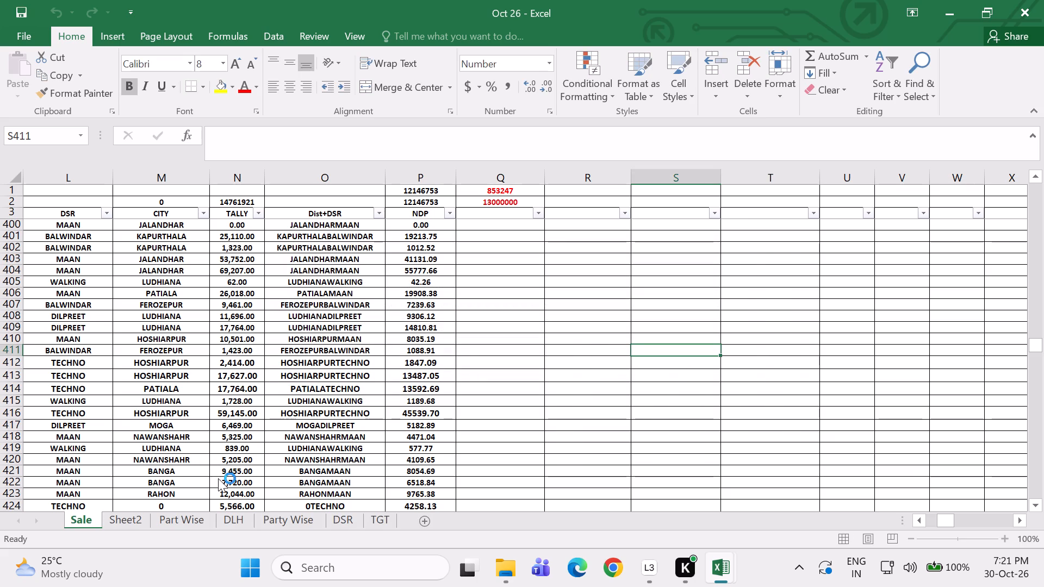
On the Part Wise sheet, locate the last filled invoice row in the Invoice Number column.
click(188, 524)
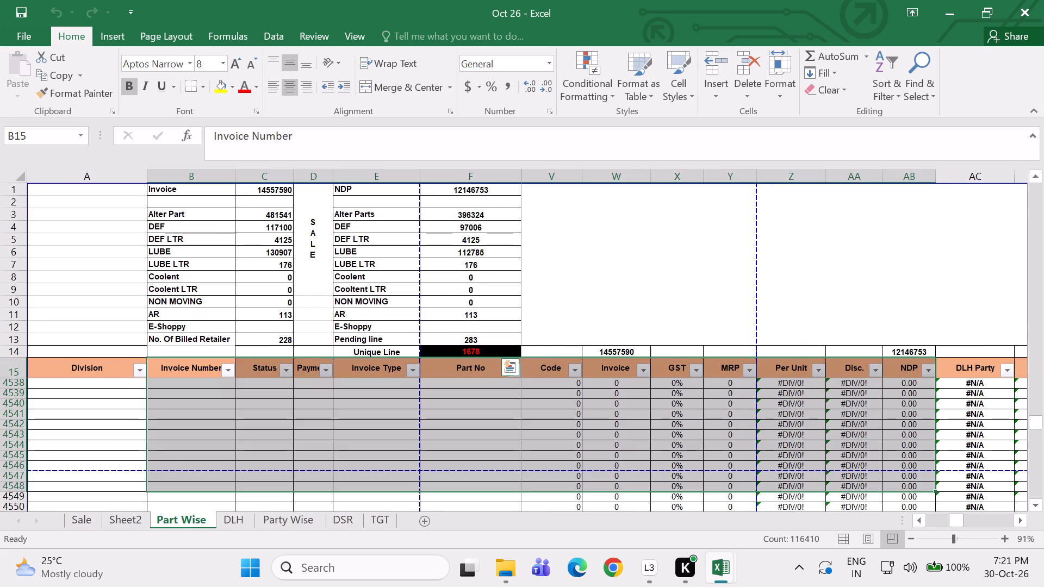
click(168, 458)
scroll(168, 458, up, 6)
click(186, 427)
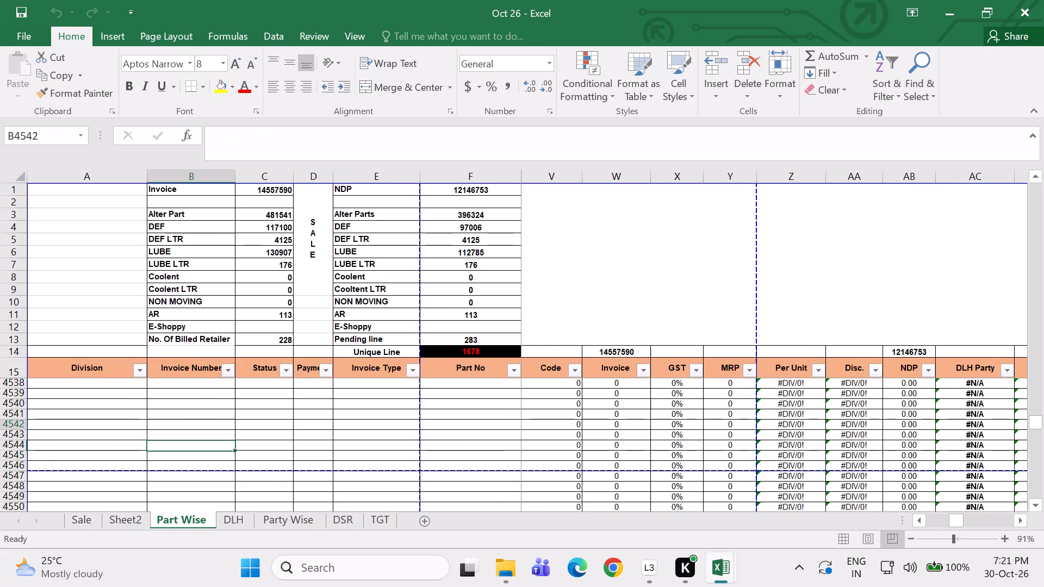
scroll(186, 427, up, 19)
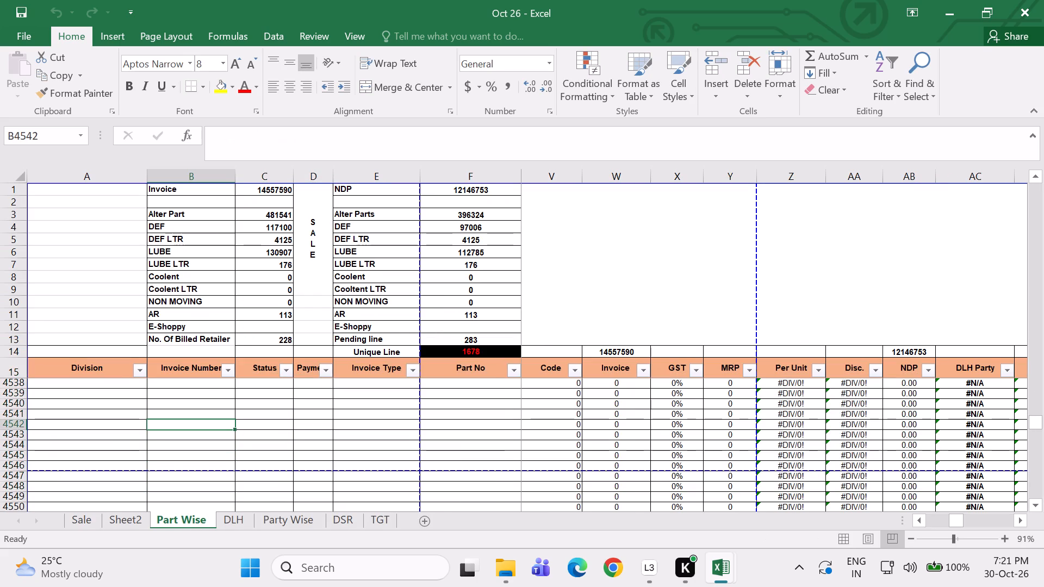
drag(1033, 426, 1039, 405)
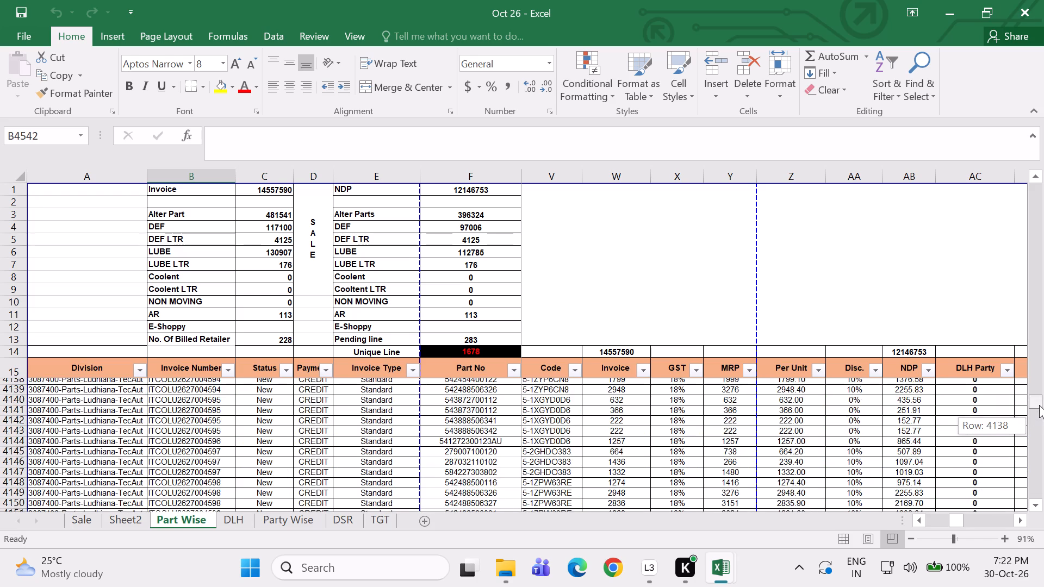
drag(1039, 405, 1037, 414)
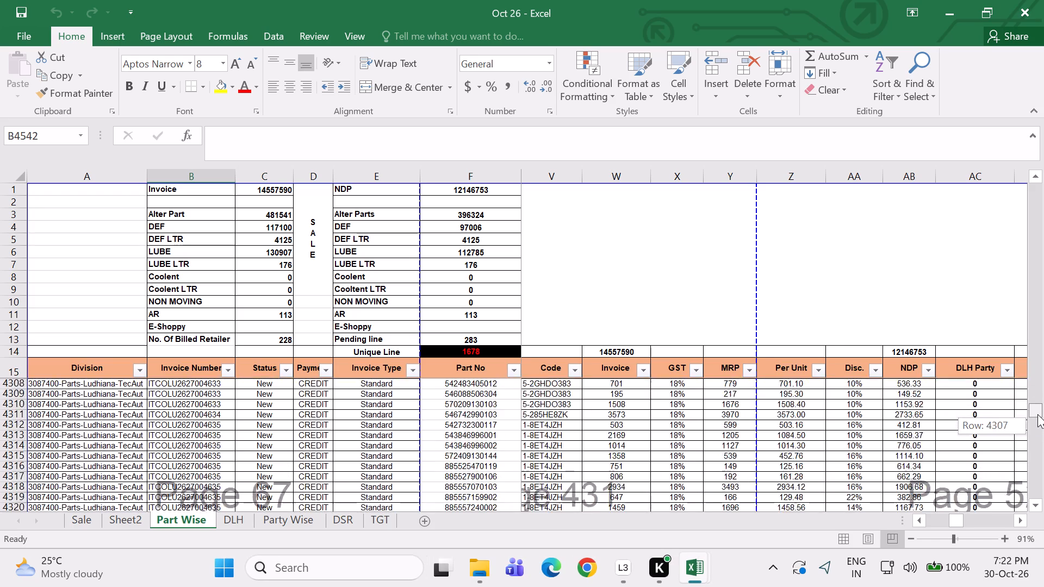
drag(1037, 414, 1037, 416)
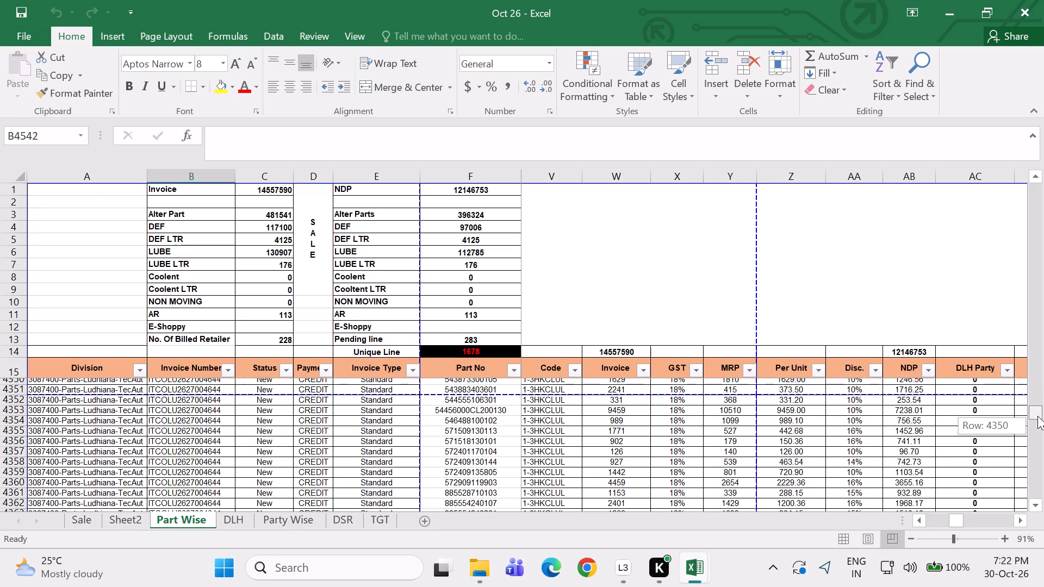
drag(1037, 416, 1039, 421)
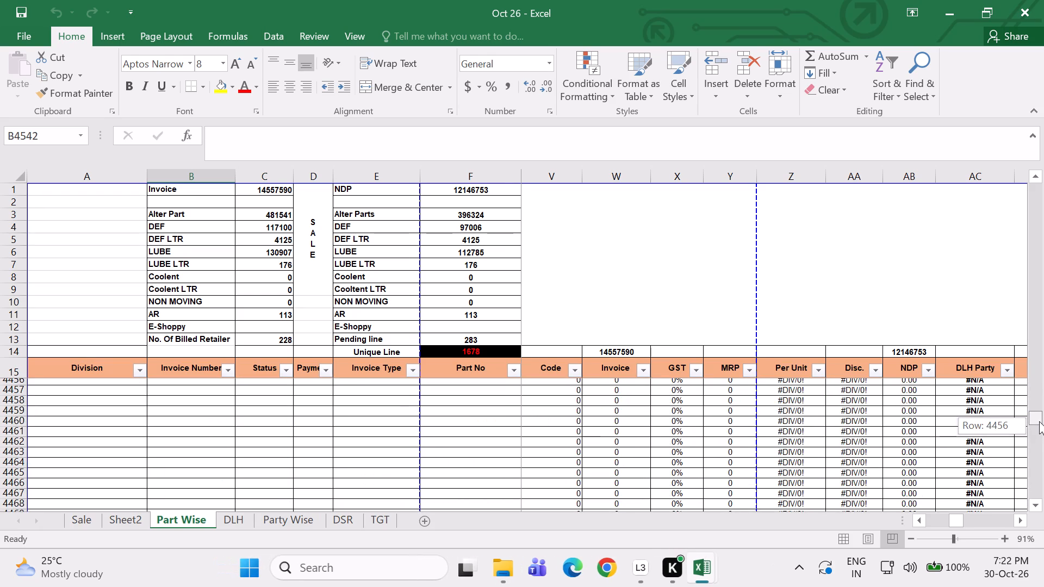
drag(1039, 421, 1040, 420)
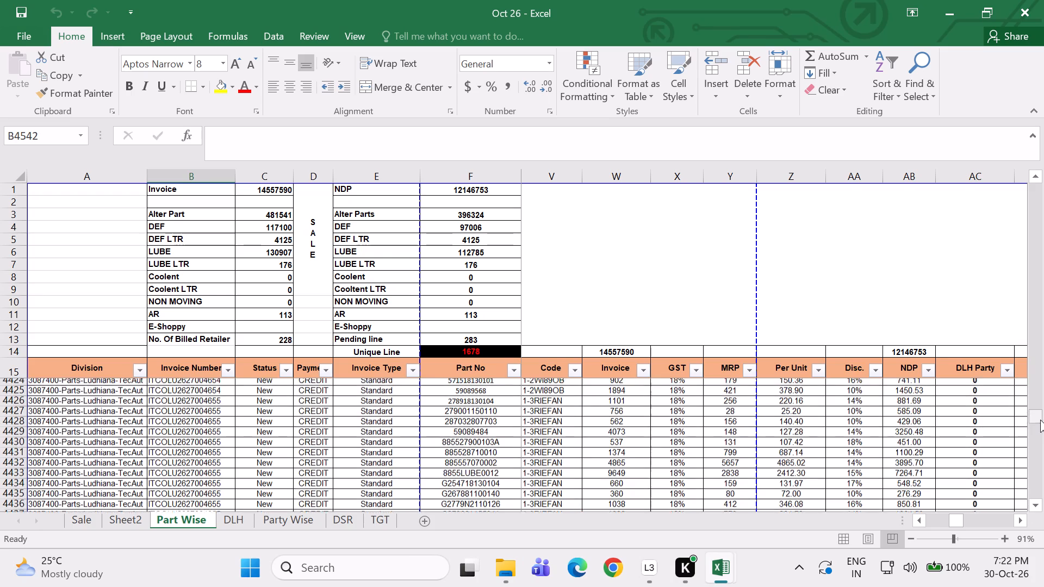
scroll(448, 457, down, 5)
click(164, 483)
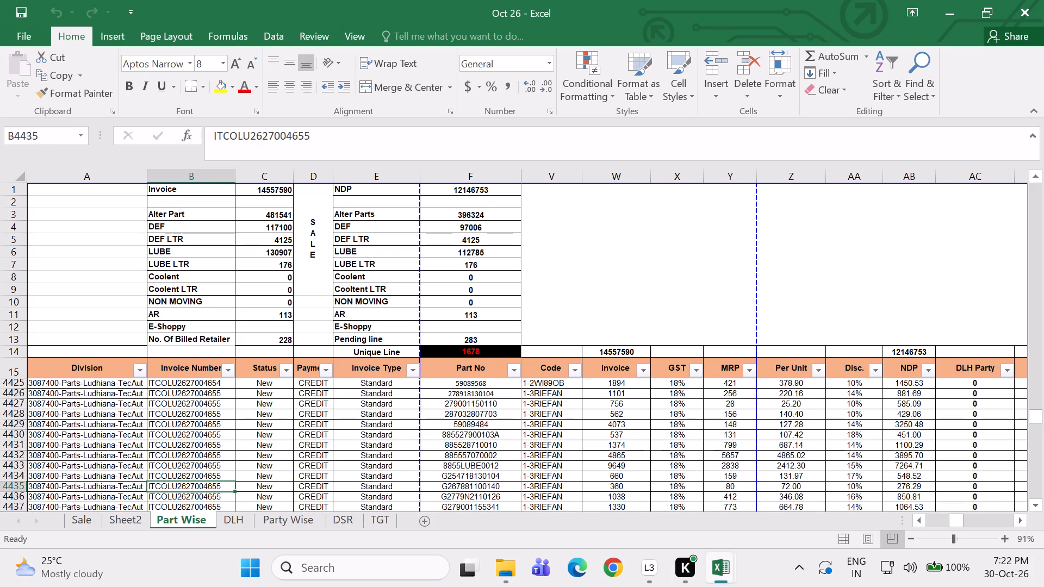
key(Down)
key(Down)
key(Down)
key(Down)
key(Down)
key(Down)
key(Down)
key(Down)
key(Down)
key(Down)
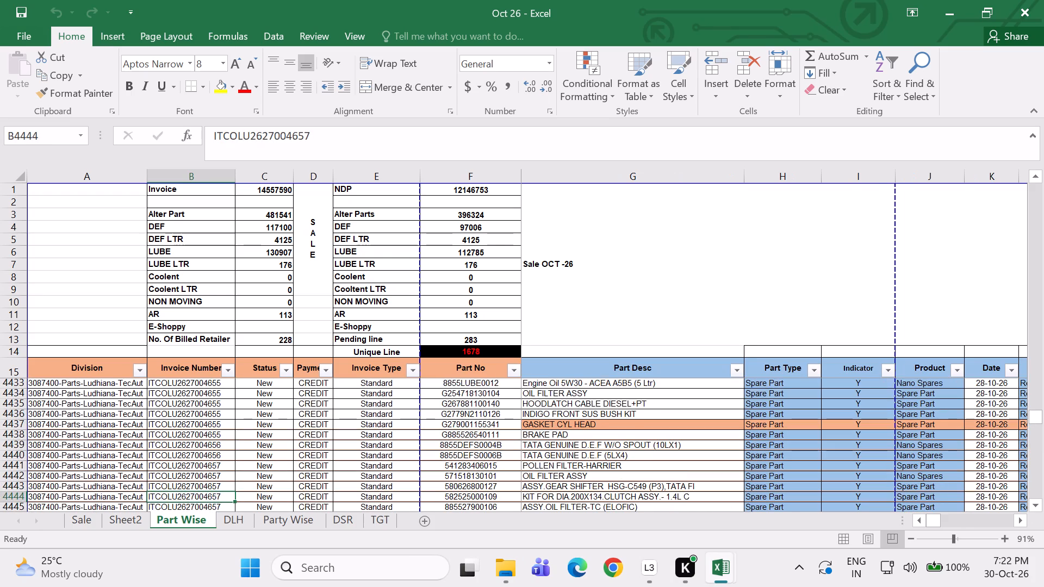
key(Down)
key(Down)
key(Down)
key(Down)
key(Down)
key(Down)
key(Down)
key(Down)
key(Down)
key(Down)
key(Down)
key(Down)
key(Down)
key(Down)
key(Down)
key(Down)
key(Up)
key(Up)
key(Up)
key(Up)
key(Up)
key(Up)
key(Up)
key(Up)
key(Up)
key(Up)
key(Up)
key(Up)
key(Up)
key(Up)
key(Up)
key(Up)
key(Up)
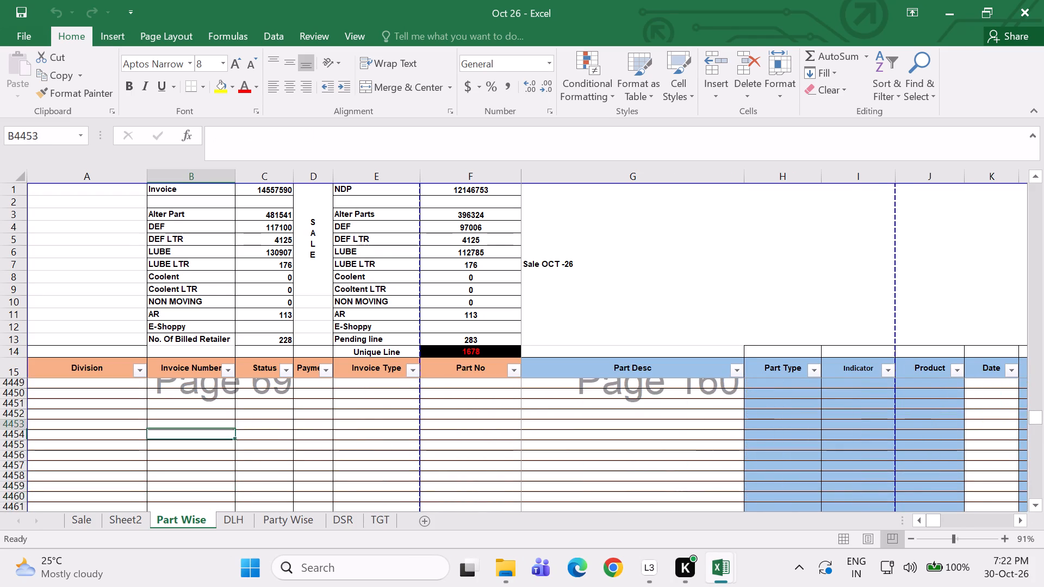
key(Down)
key(Down)
key(Down)
Examine the last invoice row across its columns through NDP and back to Date, ending on the first empty Division cell below.
key(Right)
key(Right)
key(Right)
key(Right)
key(Right)
key(Right)
key(Right)
key(Right)
key(Right)
key(Right)
key(Right)
key(Right)
key(Right)
key(Right)
key(Right)
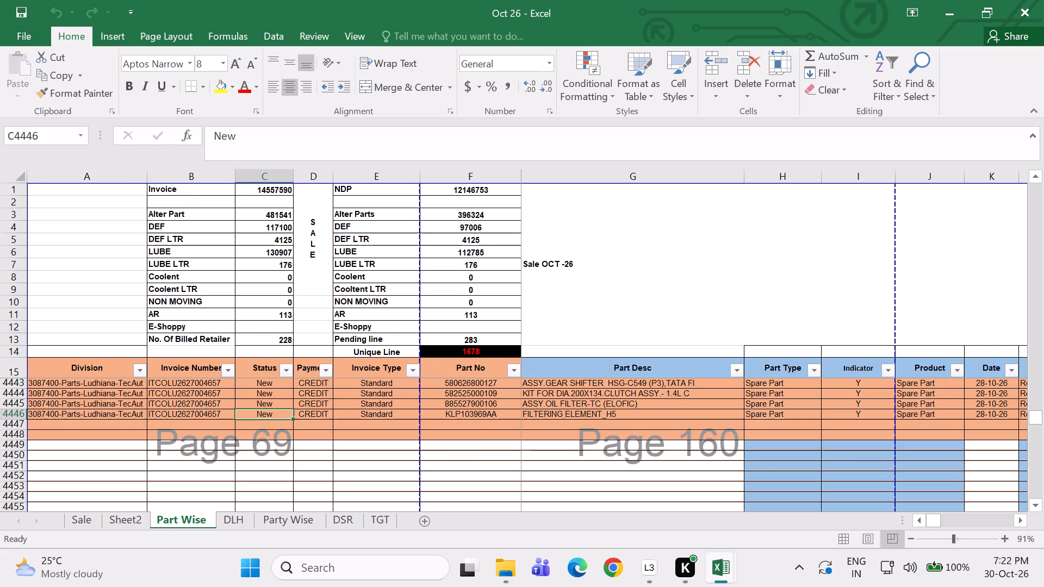
key(Right)
key(Right)
key(Right)
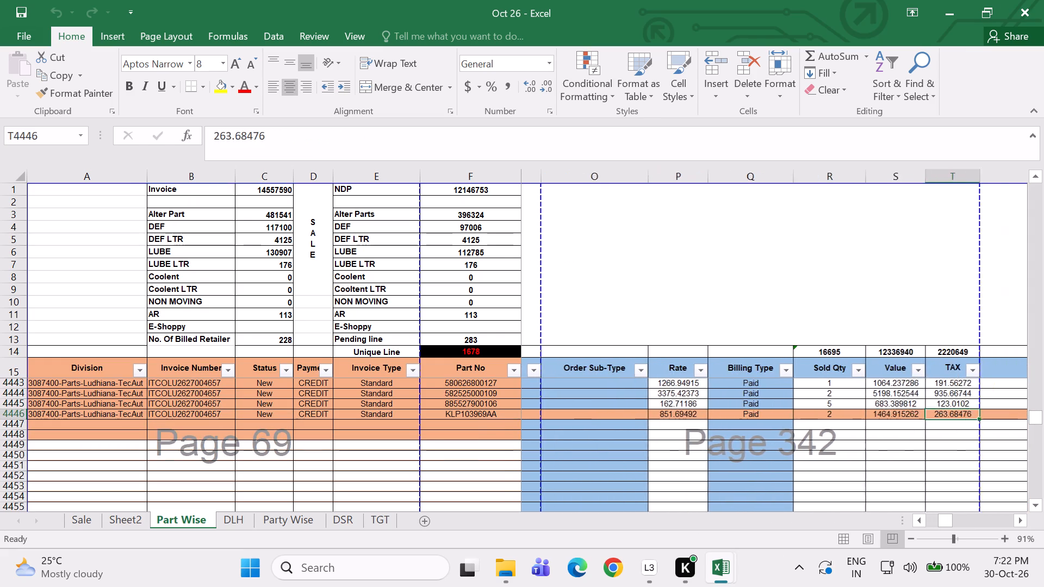
key(Right)
key(Right)
key(Right)
key(Right)
key(Right)
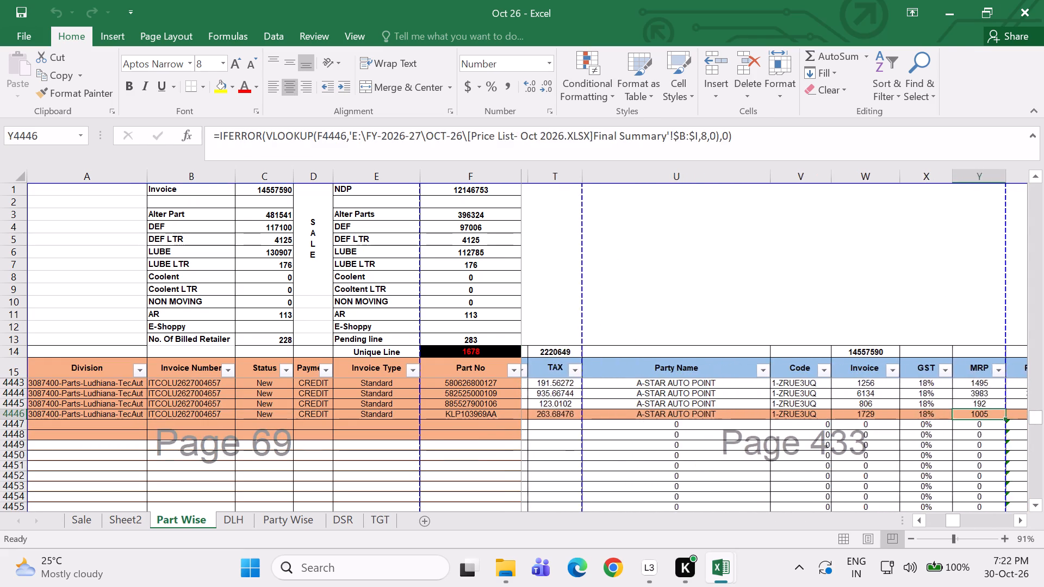
key(Right)
key(Right)
key(Right)
key(Left)
key(Left)
key(Left)
key(Left)
key(Left)
key(Left)
key(Left)
key(Left)
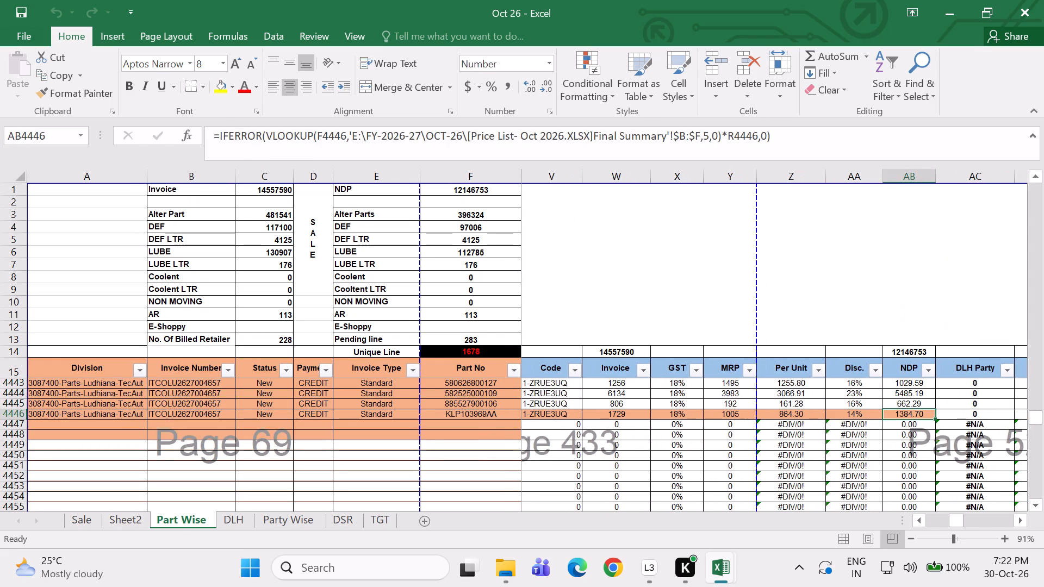
key(Left)
key(Left)
key(Left)
key(Left)
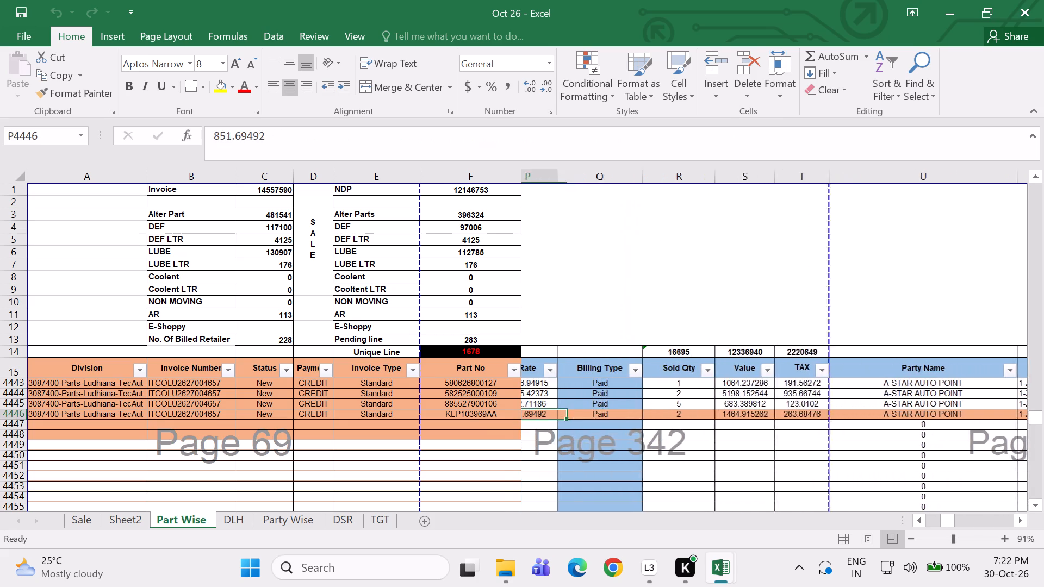
key(Left)
key(Left)
key(Left)
key(Left)
key(Left)
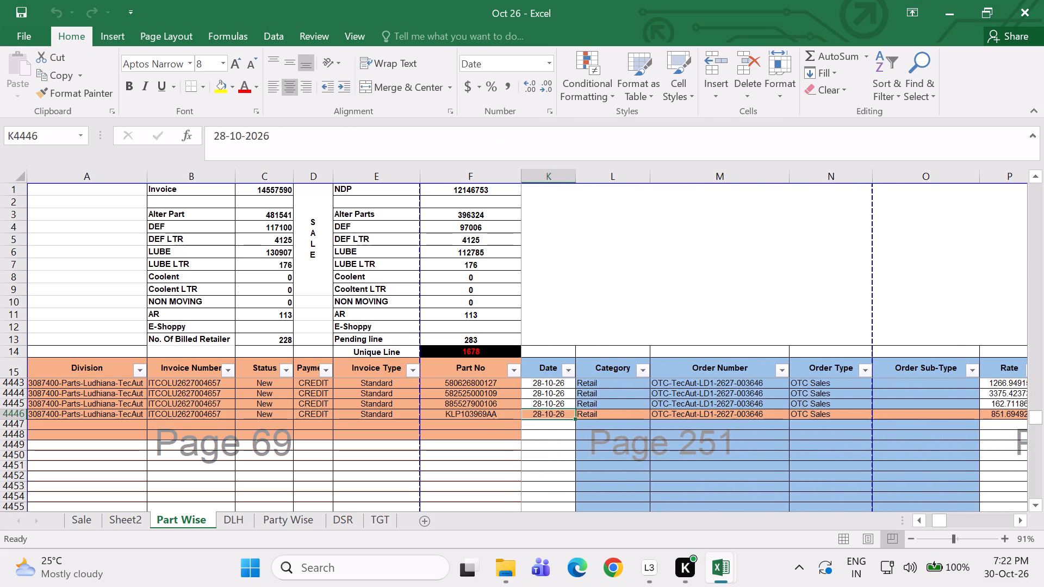
click(105, 423)
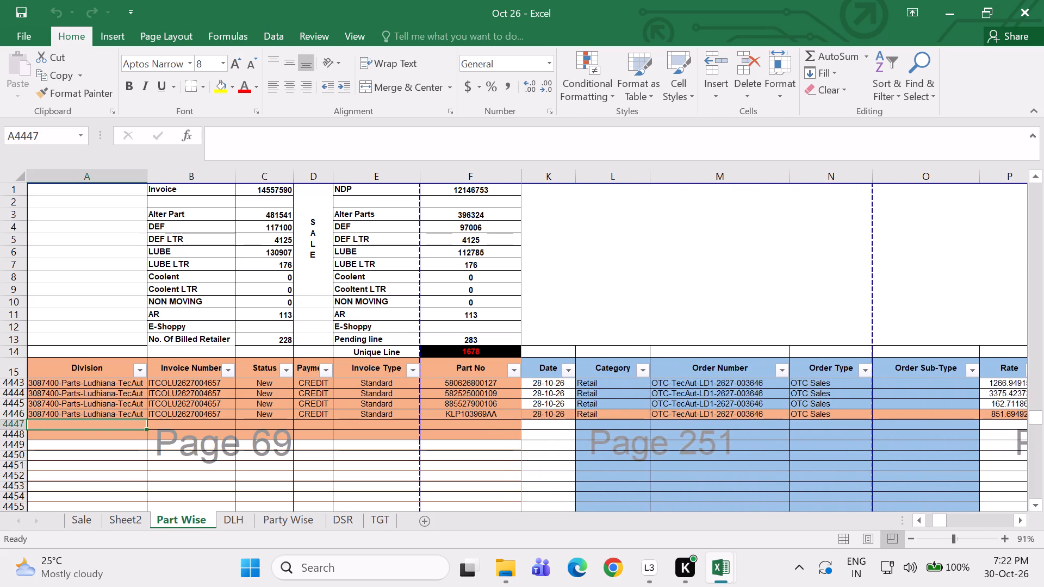
Switch to Google Chrome using the Techno Auto Spares profile.
double_click(619, 577)
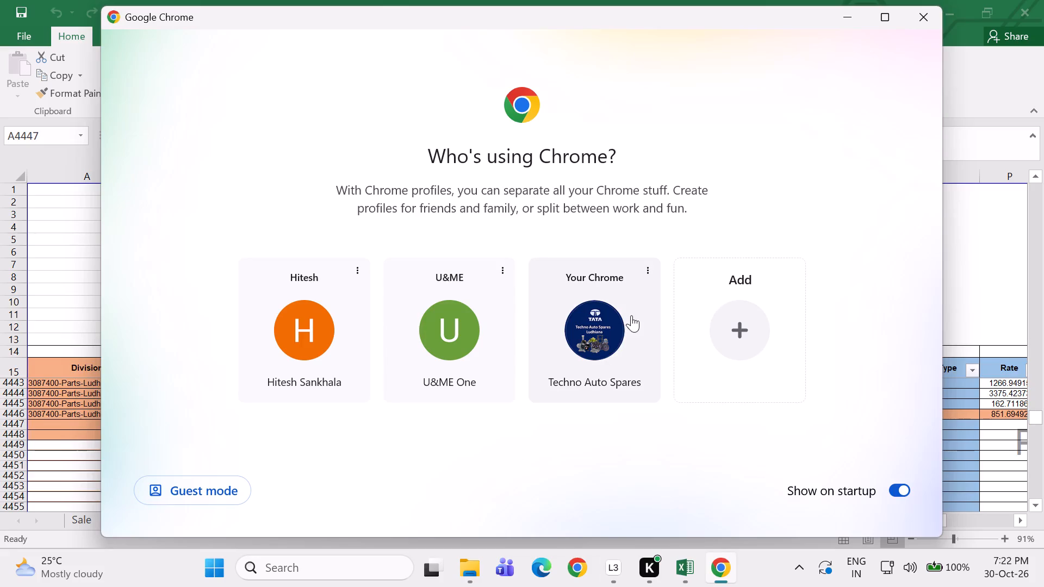
click(596, 342)
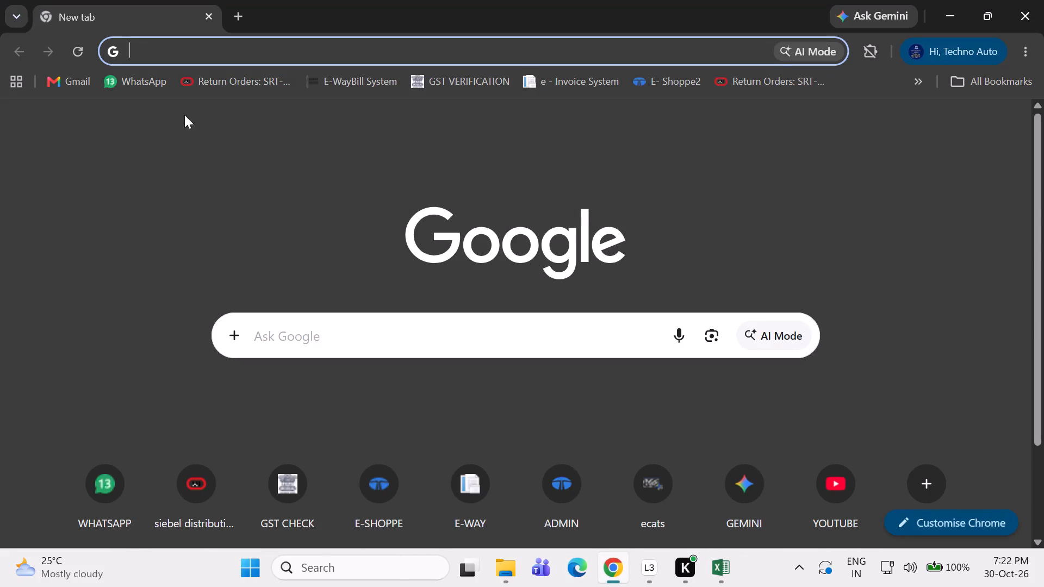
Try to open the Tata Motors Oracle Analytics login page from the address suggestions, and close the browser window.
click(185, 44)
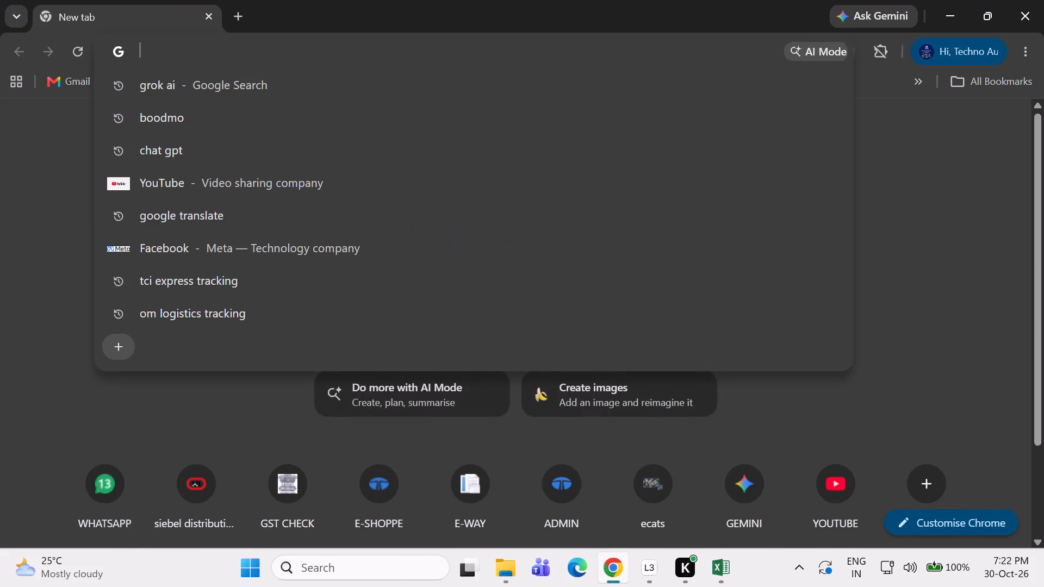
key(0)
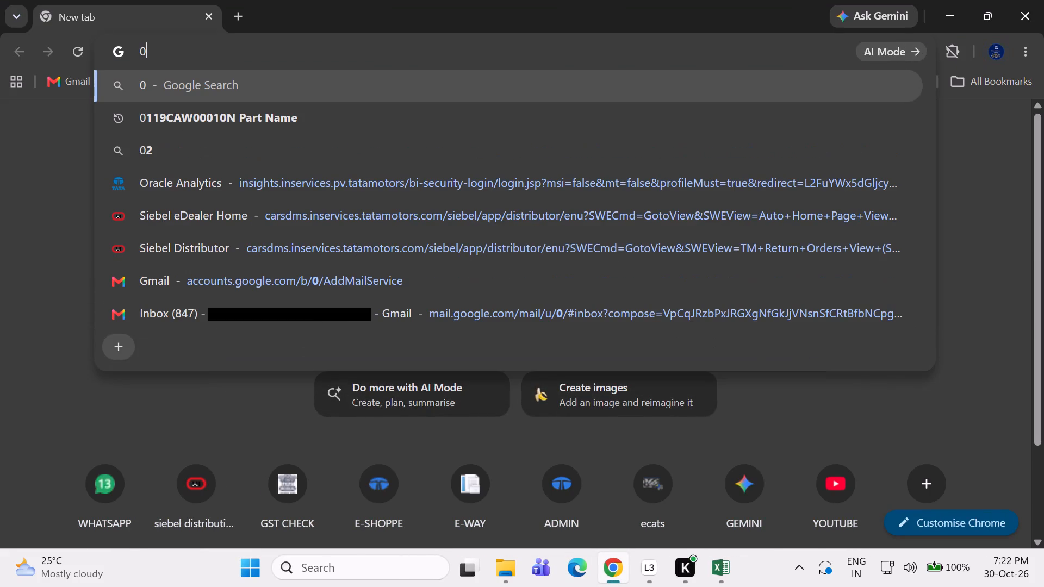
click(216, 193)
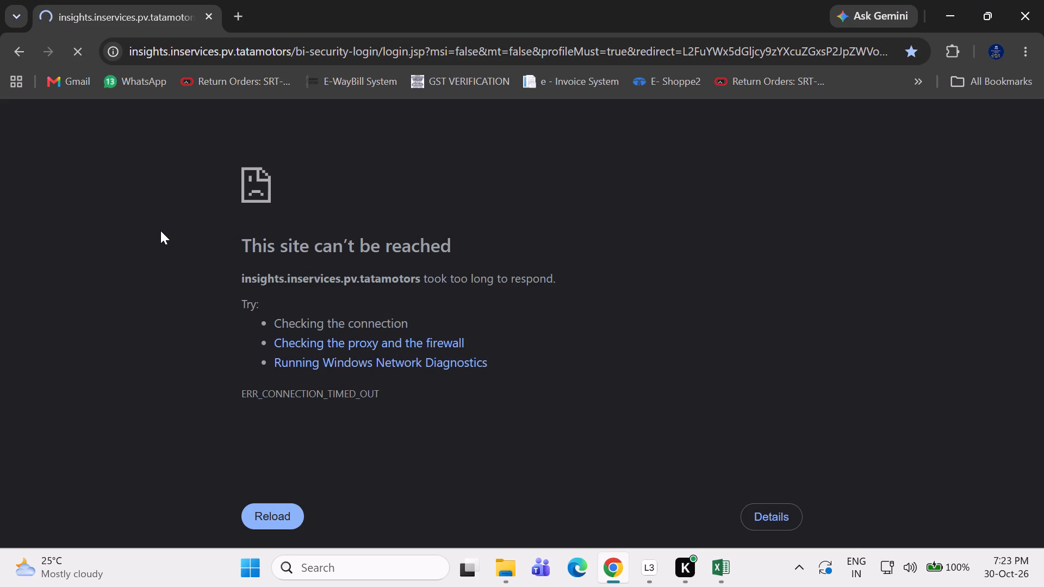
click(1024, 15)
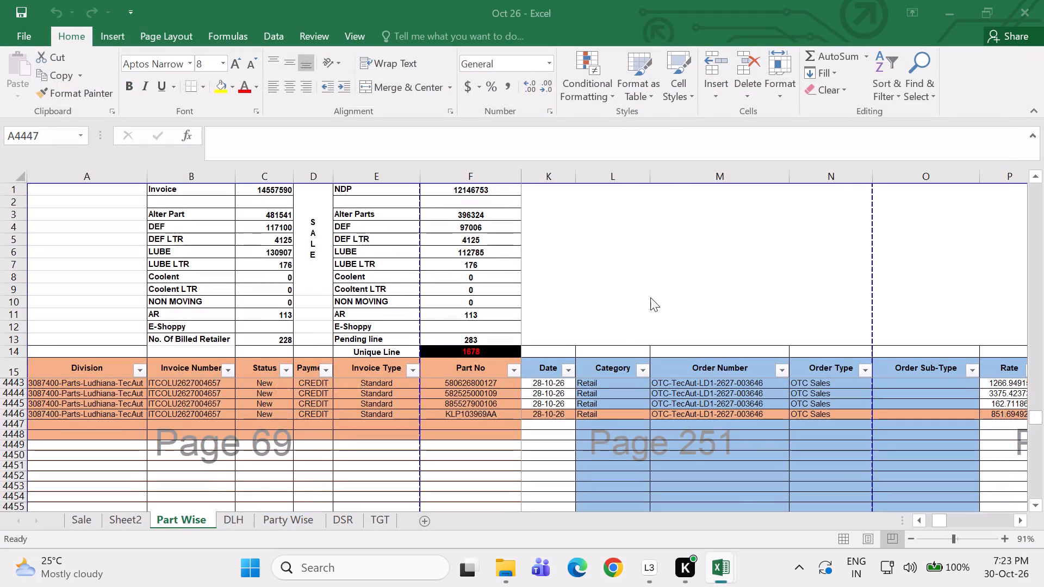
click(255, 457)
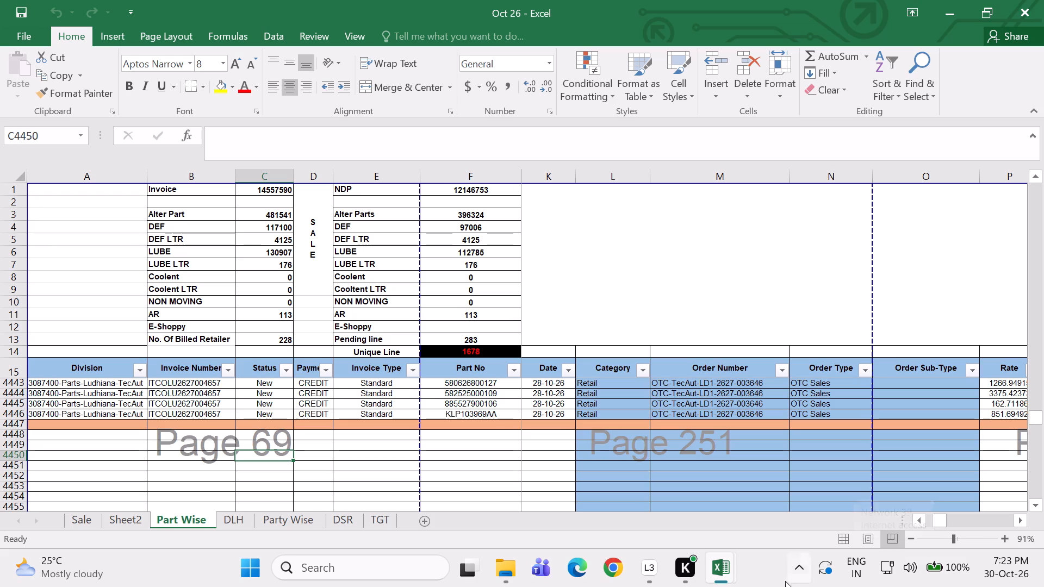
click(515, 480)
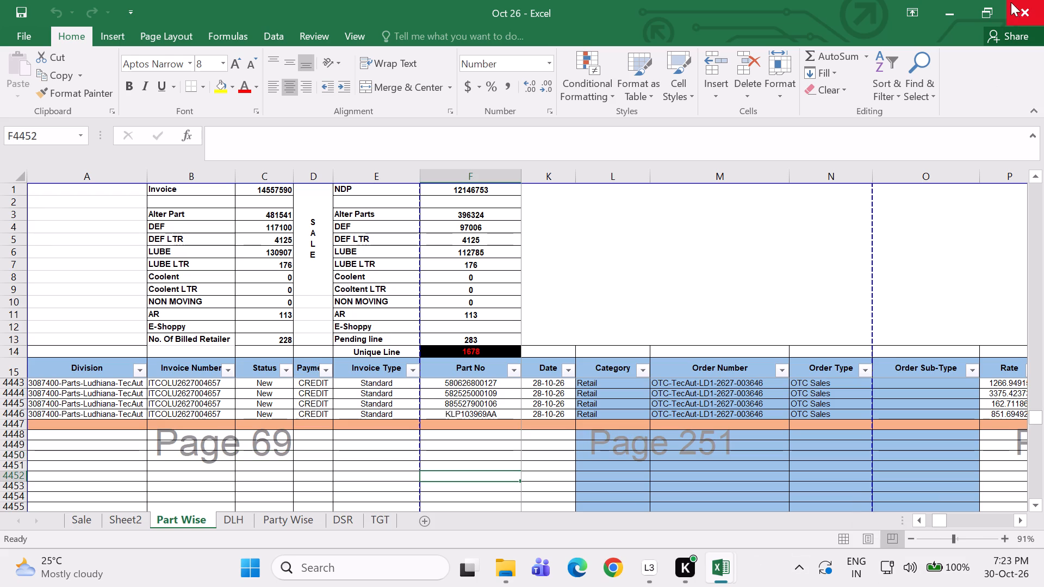
Switch to Google Chrome and open the recent "PCBU Distributor - Transac..." dashboard from the Tata Motors Insights home page.
double_click(610, 575)
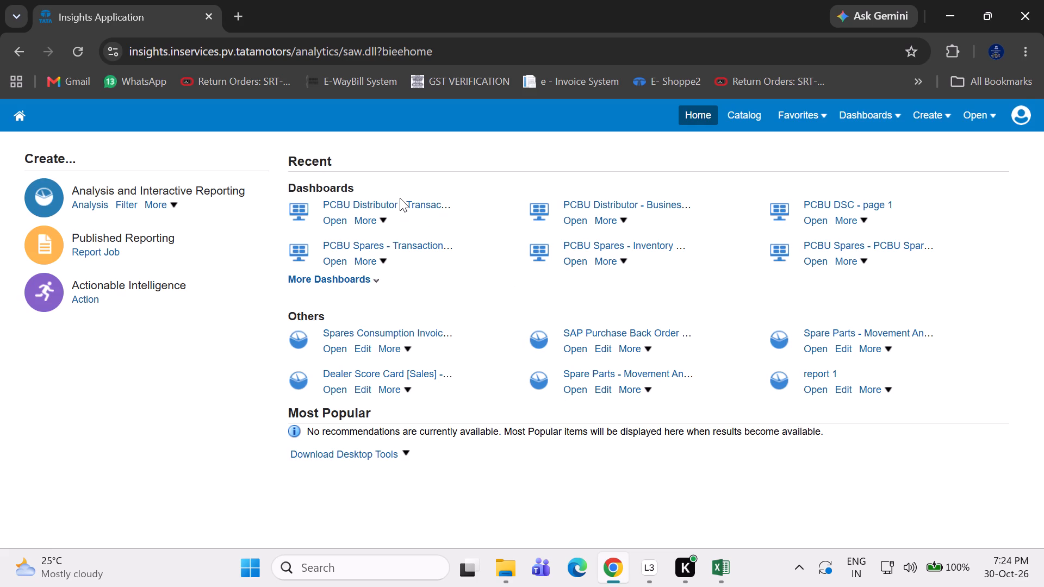
click(400, 198)
click(400, 204)
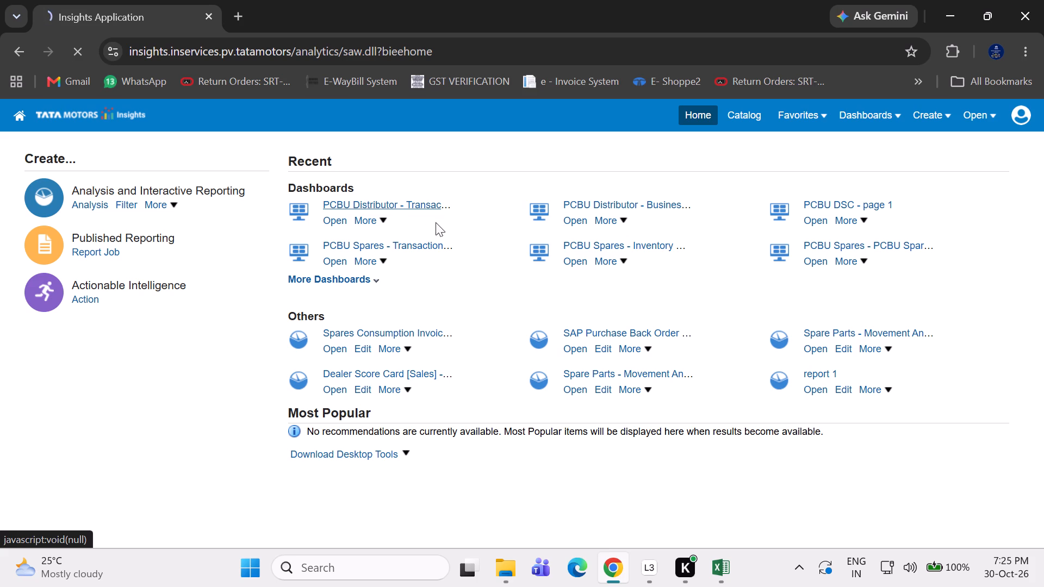
Switch to the Oct 26 workbook and select the first empty Division cell, A4447, on Part Wise, checking the loading dashboard in between.
click(716, 571)
click(752, 500)
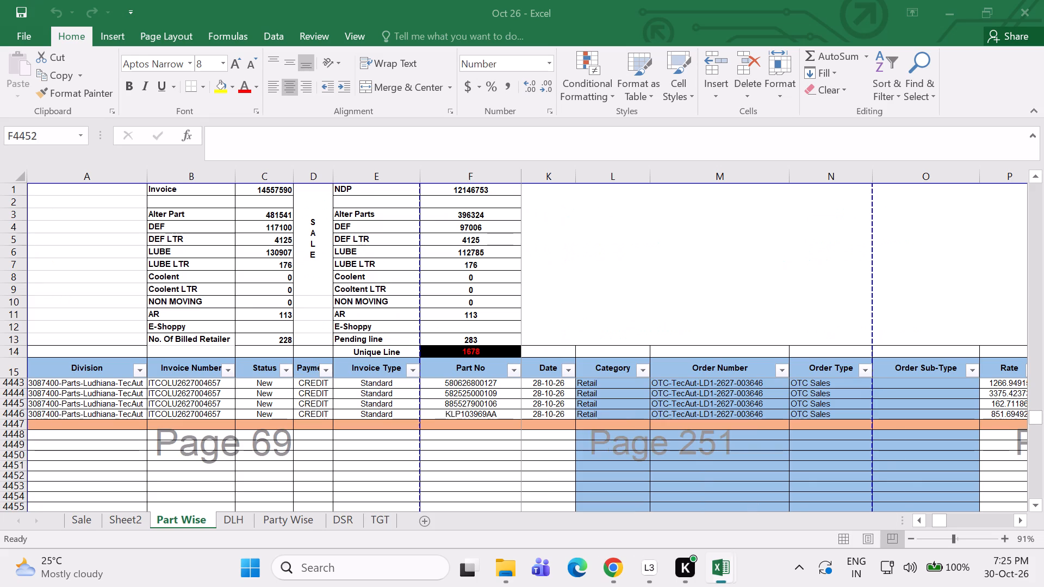
click(113, 427)
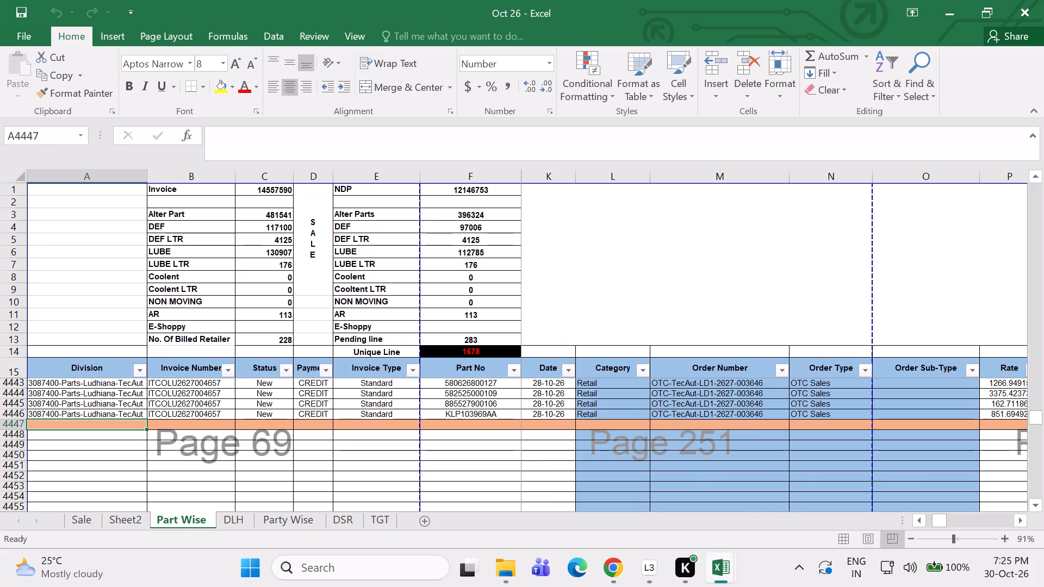
click(622, 574)
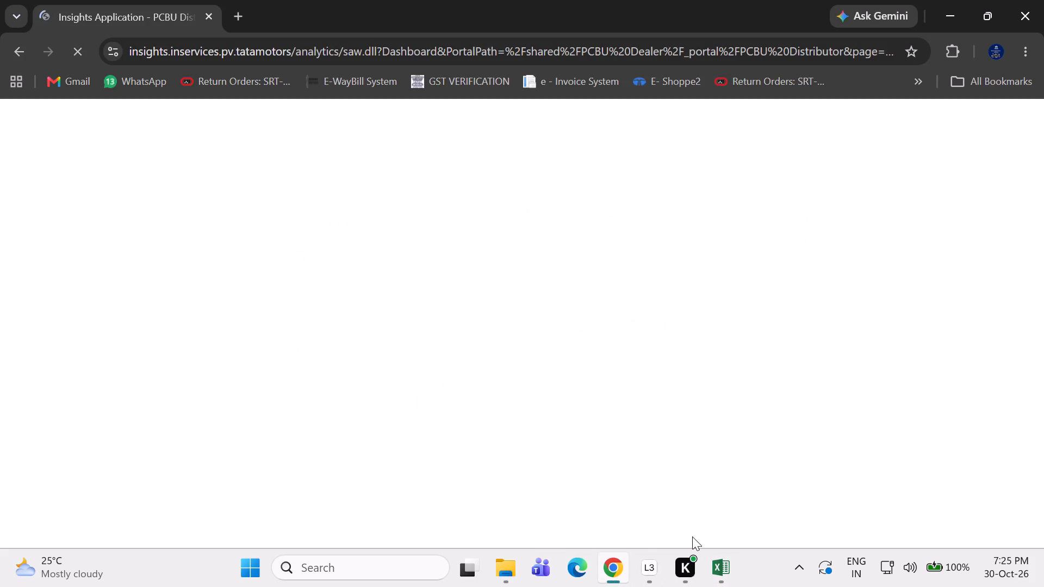
click(709, 566)
click(755, 507)
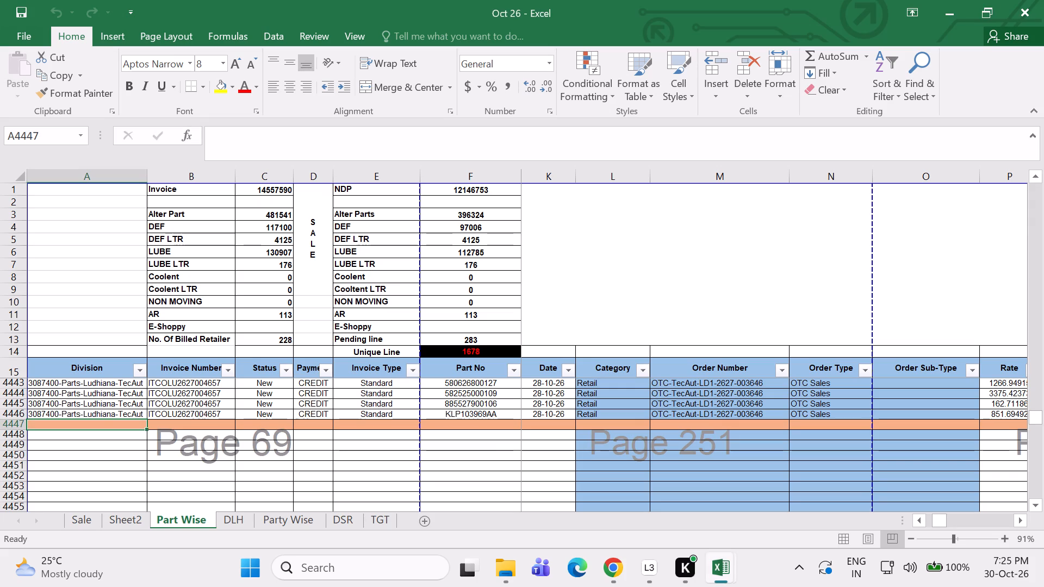
click(406, 438)
click(98, 428)
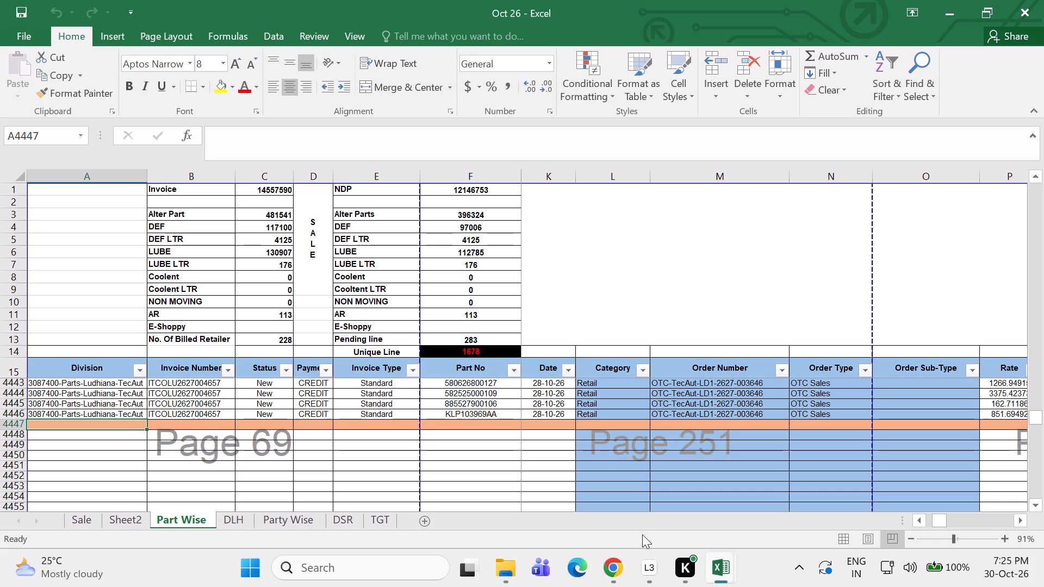
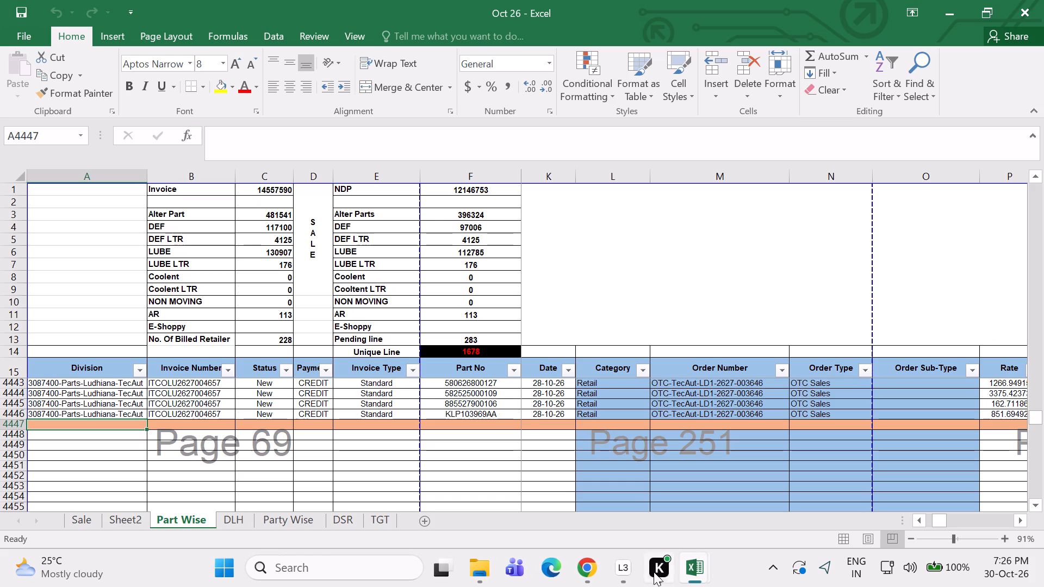
Switch to Google Chrome, open the Spares Consumption Invoice Line Items report, and advance past the Division prompt without choosing a value.
click(586, 566)
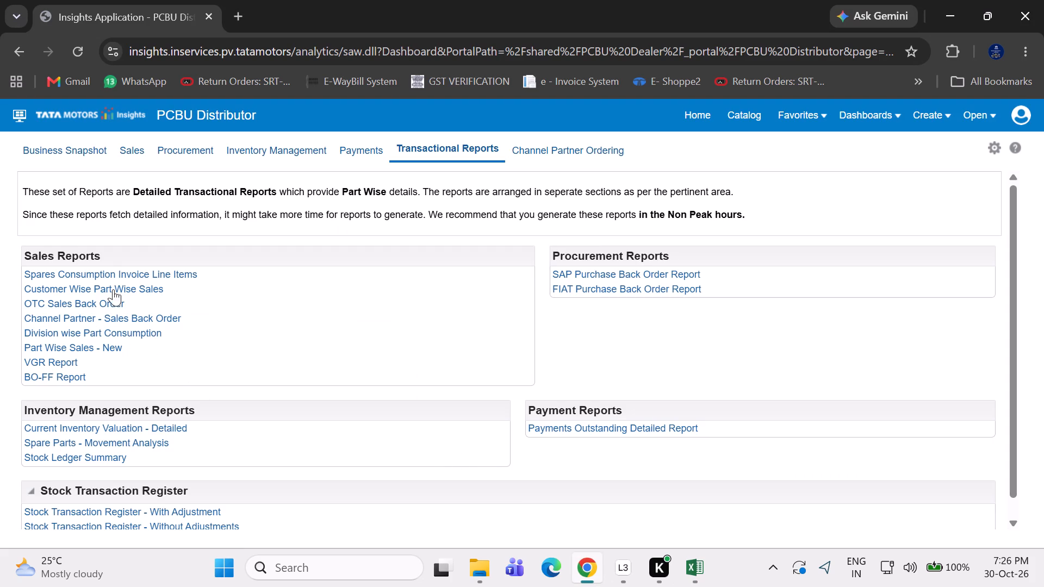
click(110, 276)
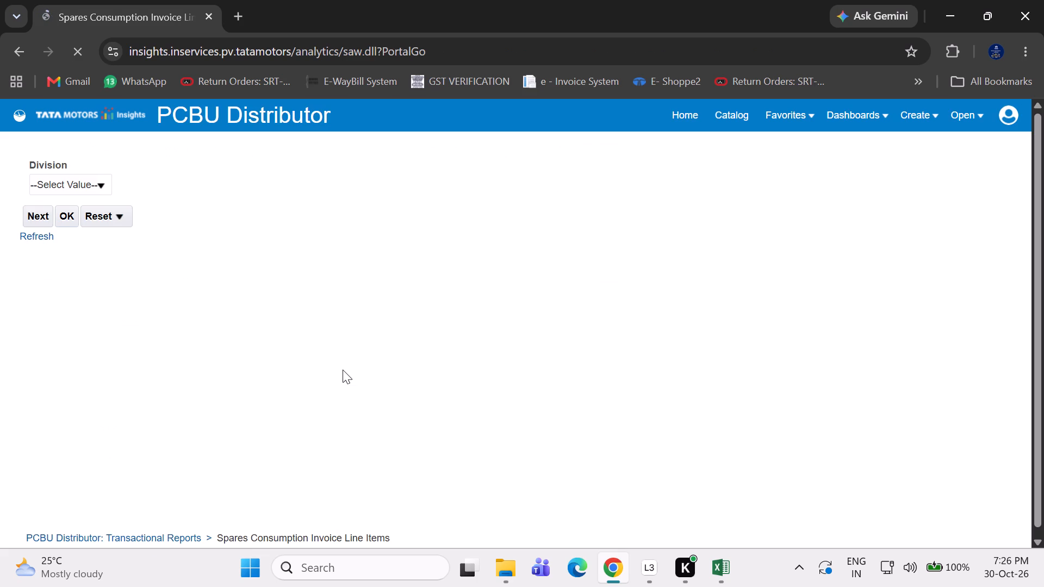
click(37, 218)
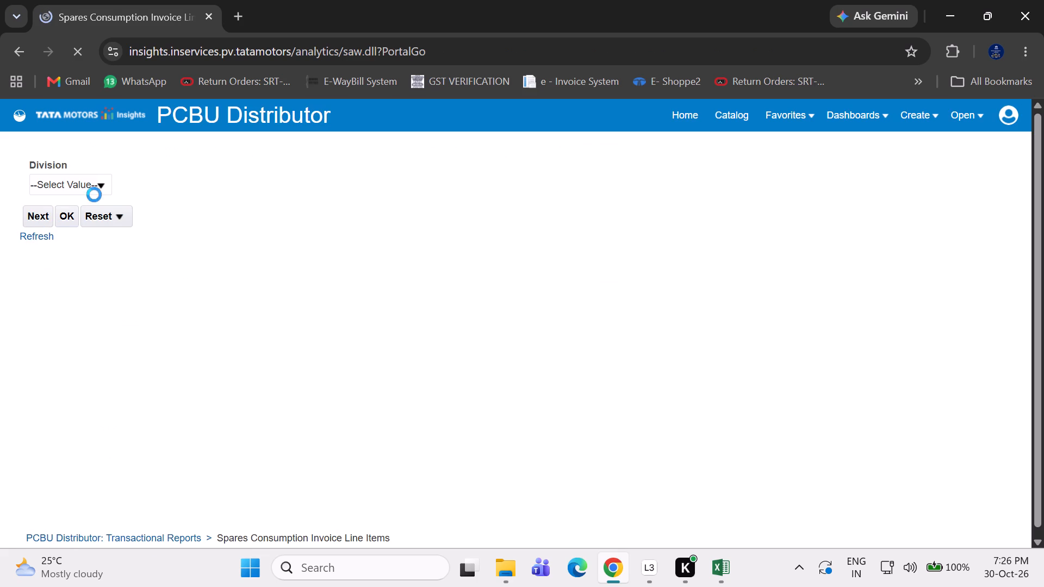
click(104, 188)
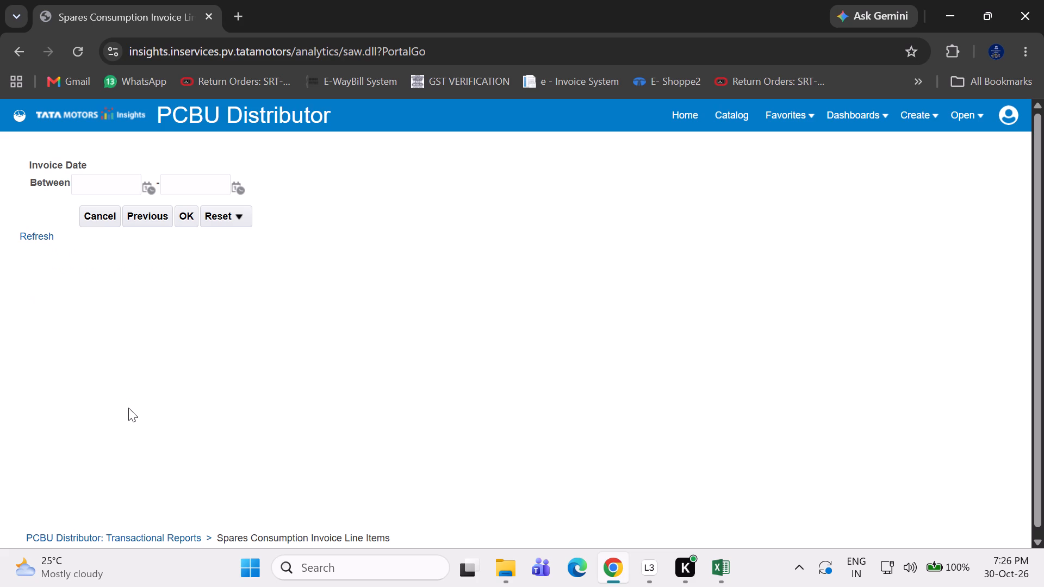
Set the start of the report's Invoice Date range to 10/29/2026.
click(148, 192)
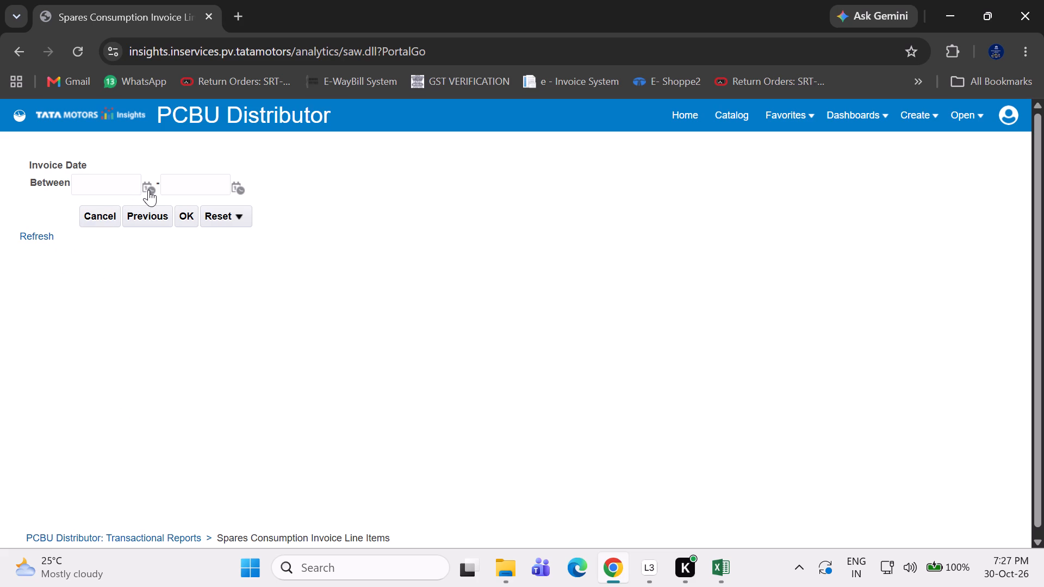
click(149, 190)
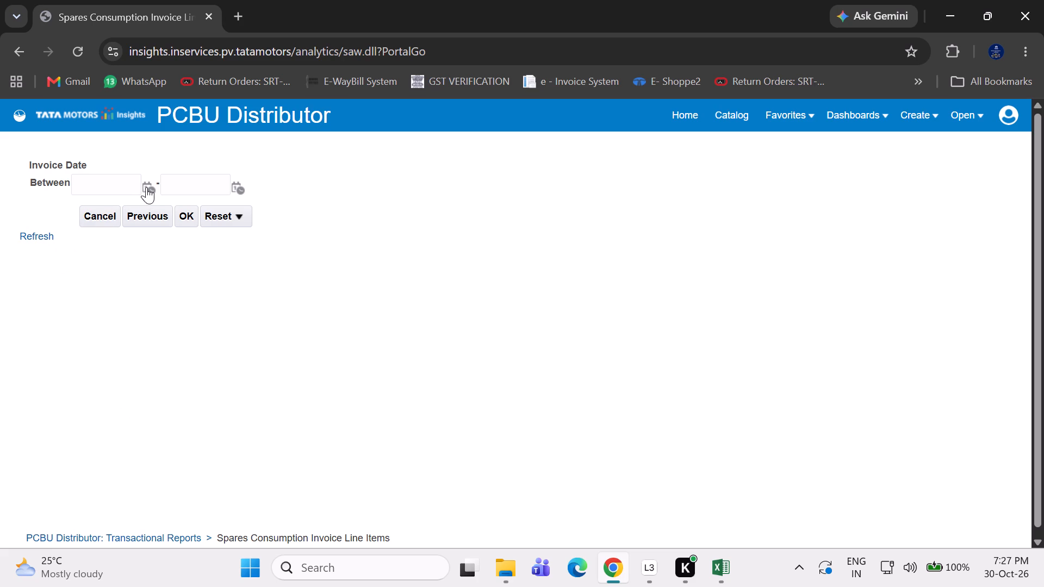
click(115, 184)
click(152, 186)
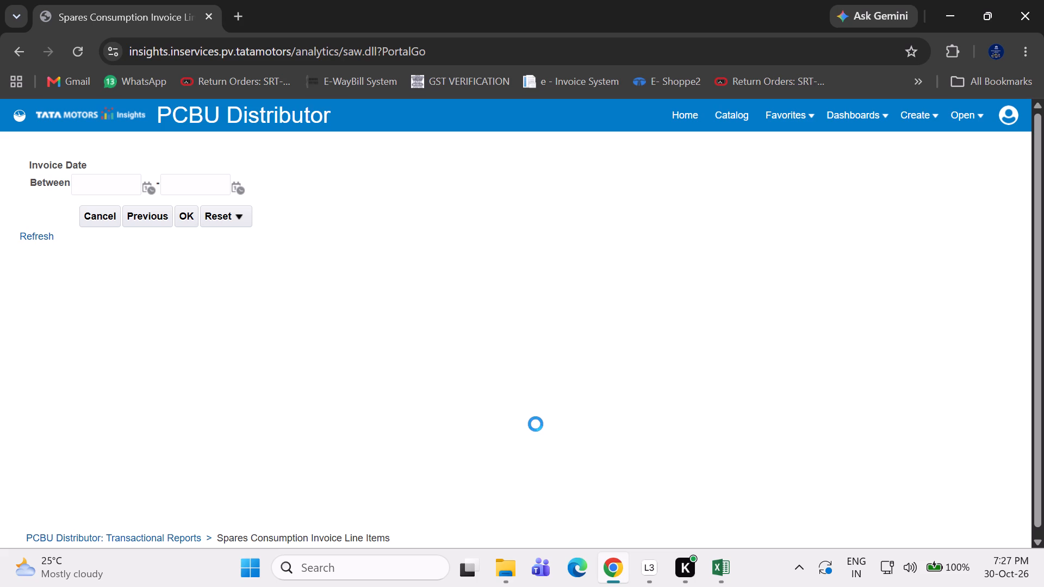
click(536, 424)
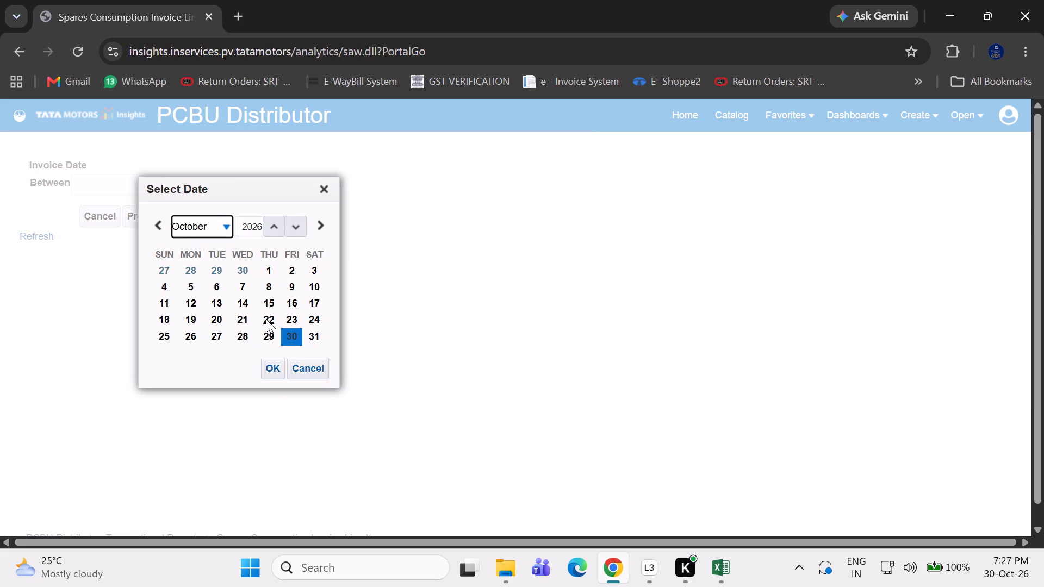
click(261, 334)
click(273, 371)
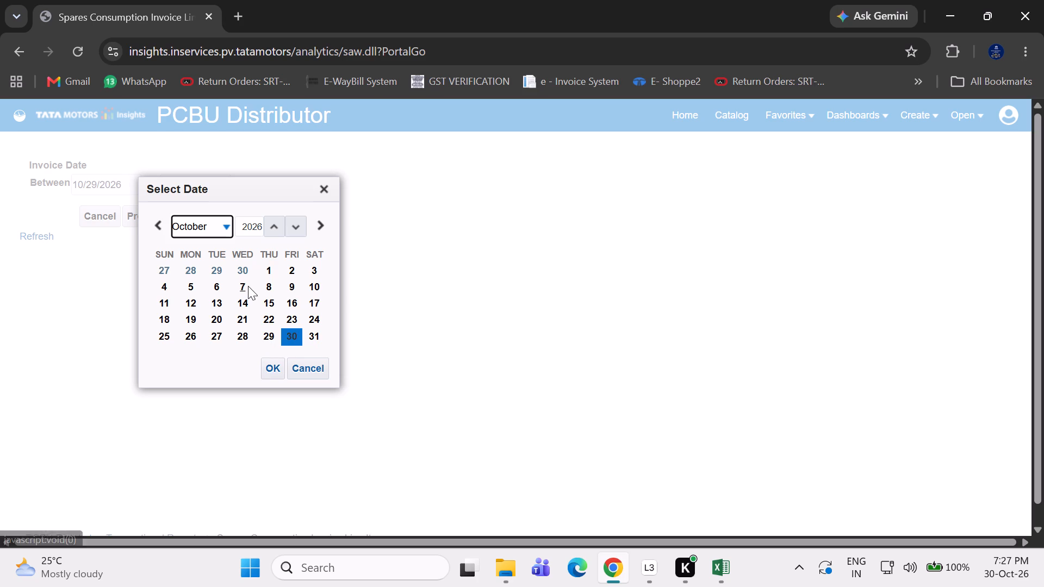
click(266, 365)
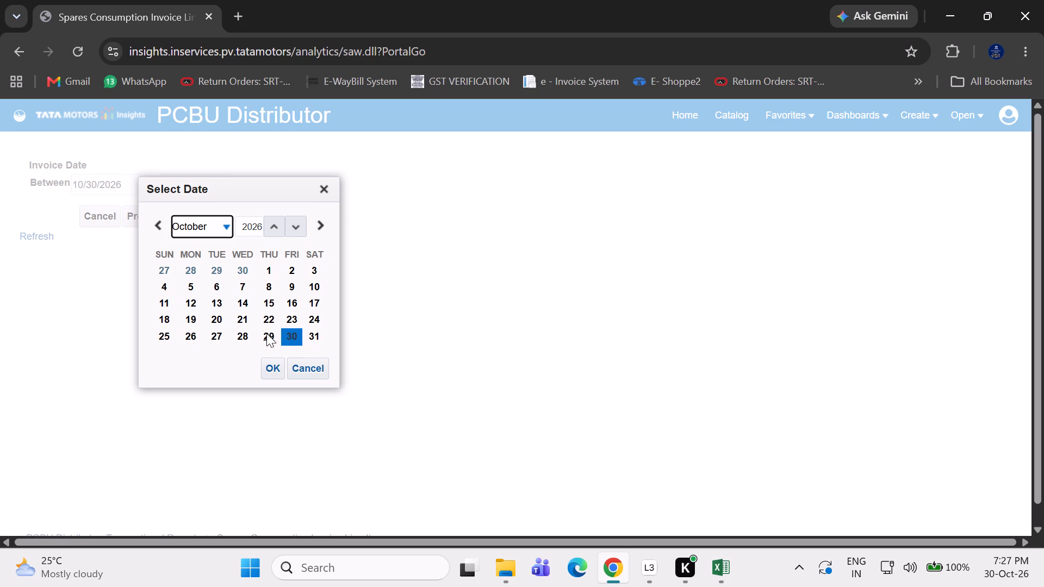
click(266, 333)
click(269, 365)
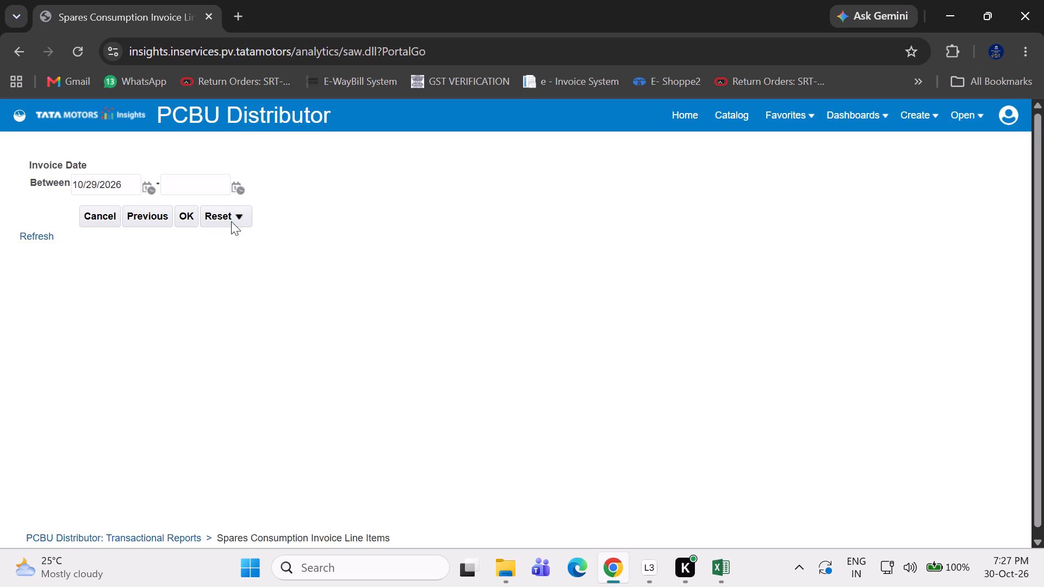
Set the end of the Invoice Date range to 10/30/2026 and run the report.
click(233, 187)
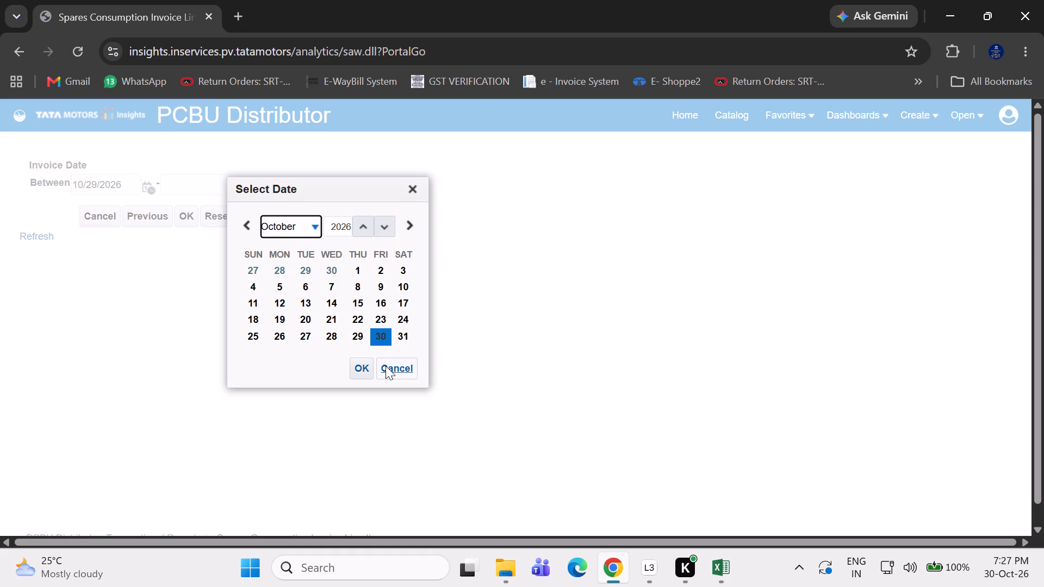
click(378, 335)
click(359, 366)
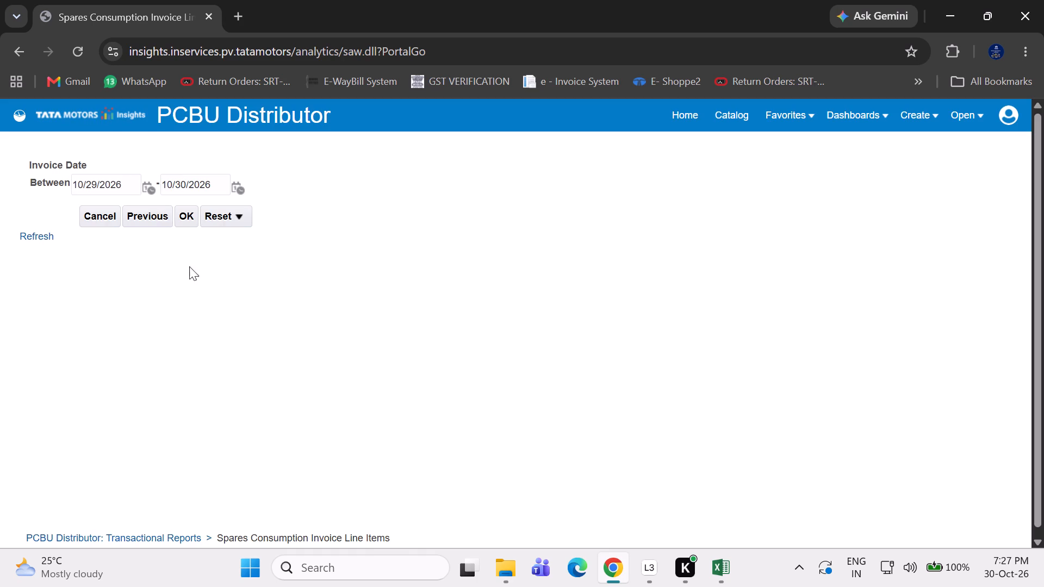
click(187, 220)
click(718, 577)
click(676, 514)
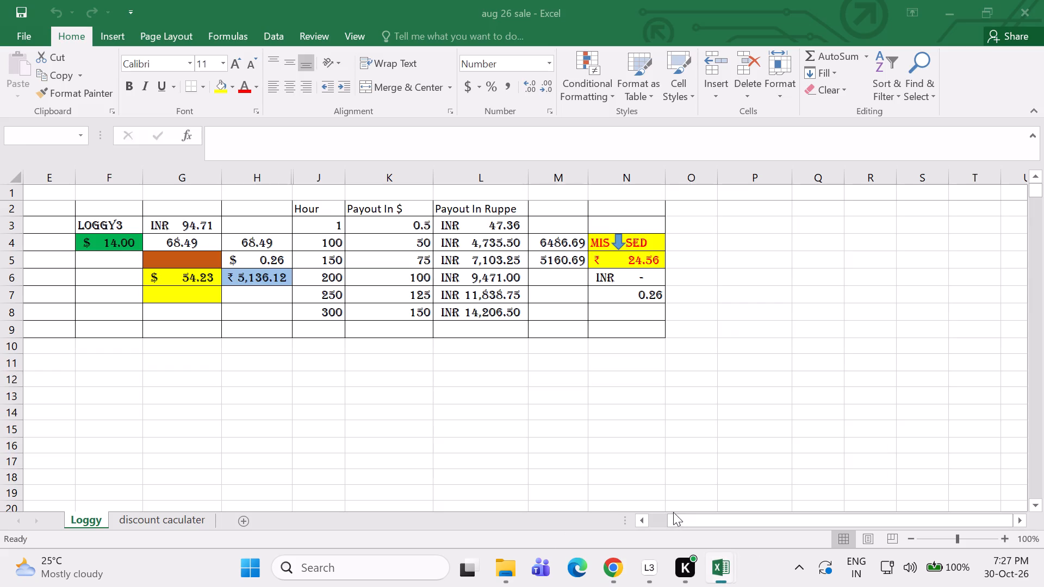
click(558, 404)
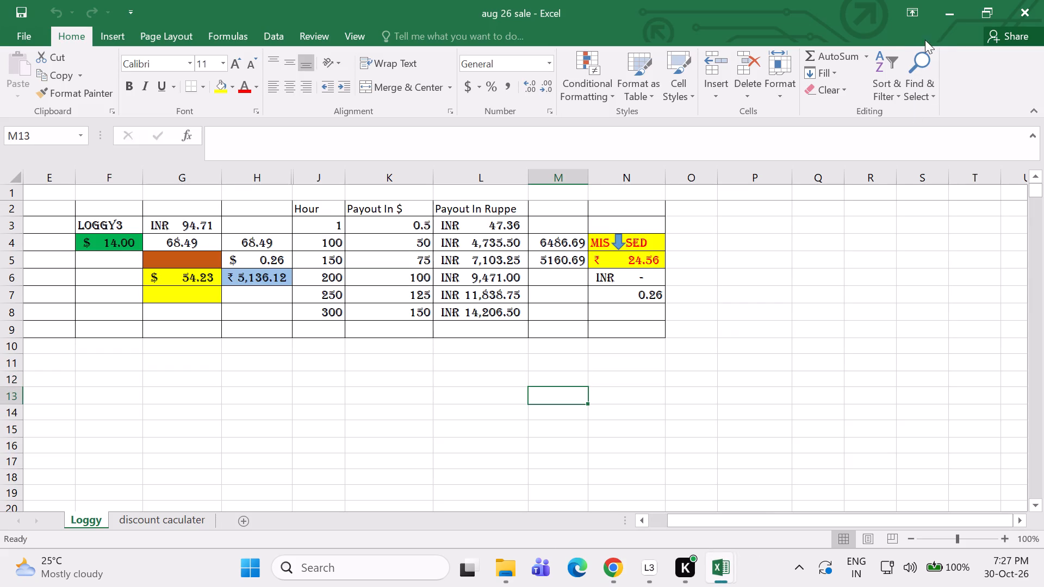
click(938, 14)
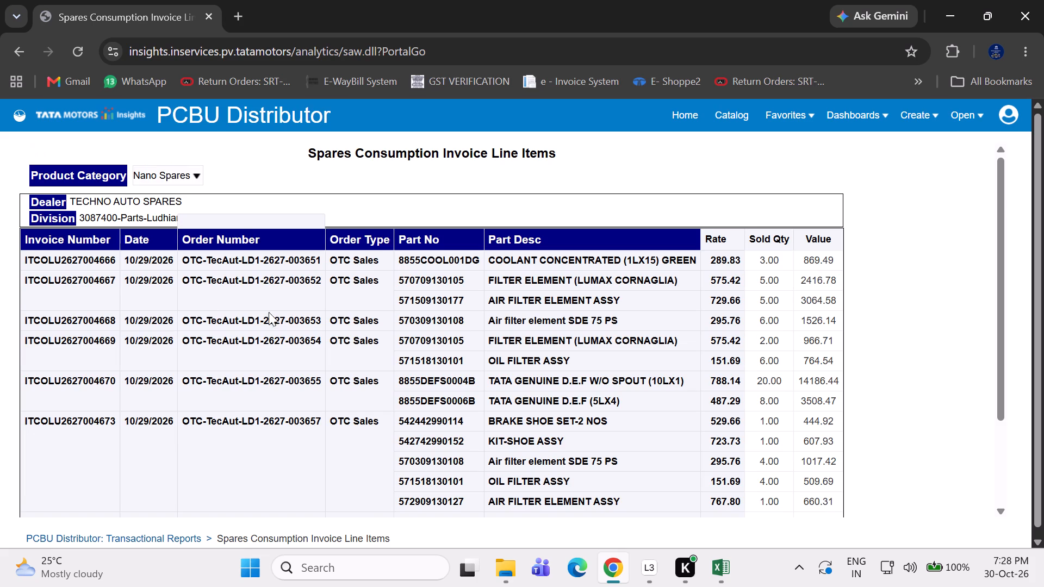
Export the data of the Spares Consumption Invoice Line Items report in Excel format.
scroll(179, 305, down, 6)
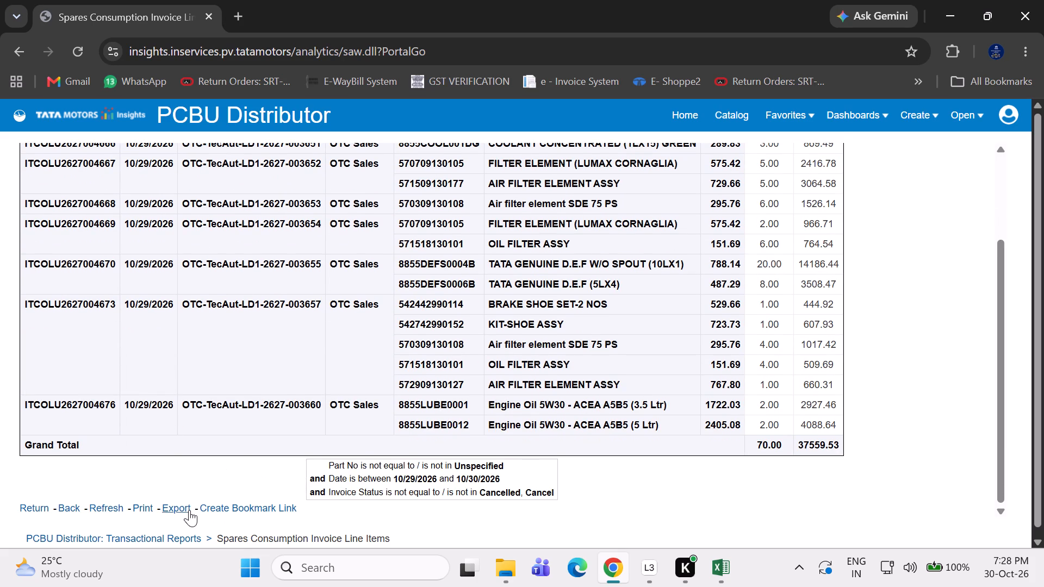
click(182, 507)
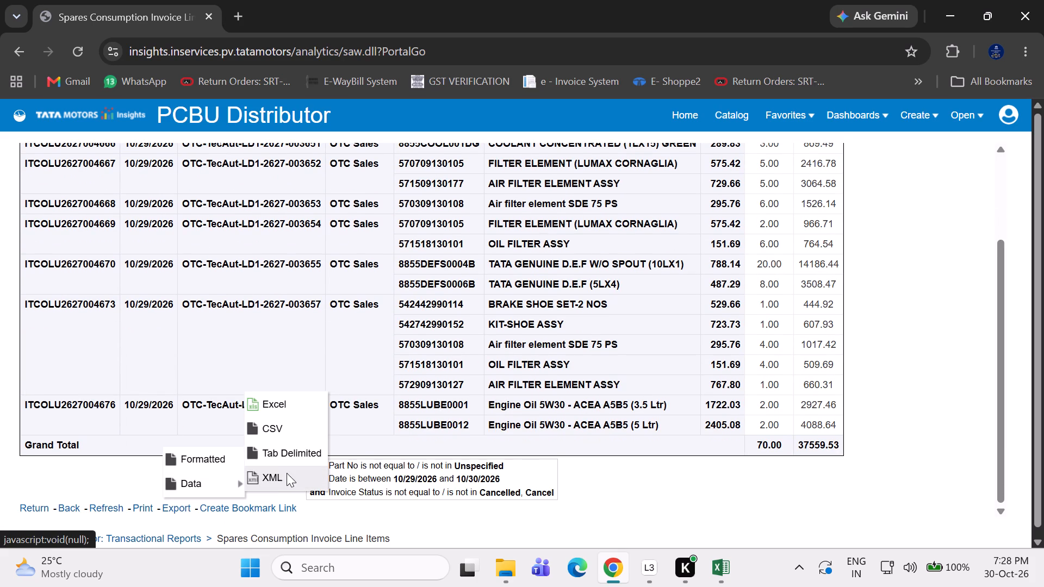
click(289, 407)
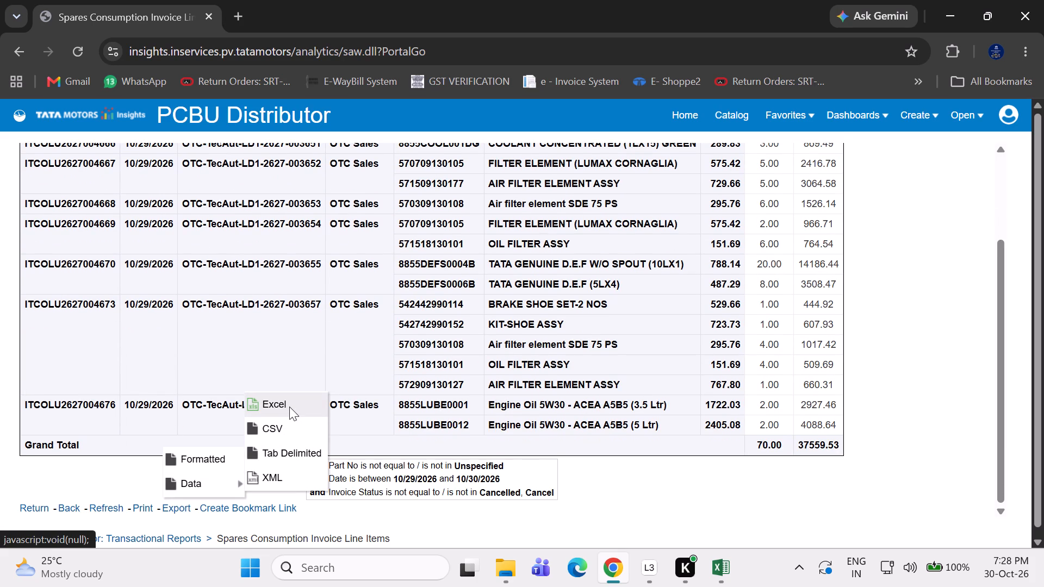
click(286, 406)
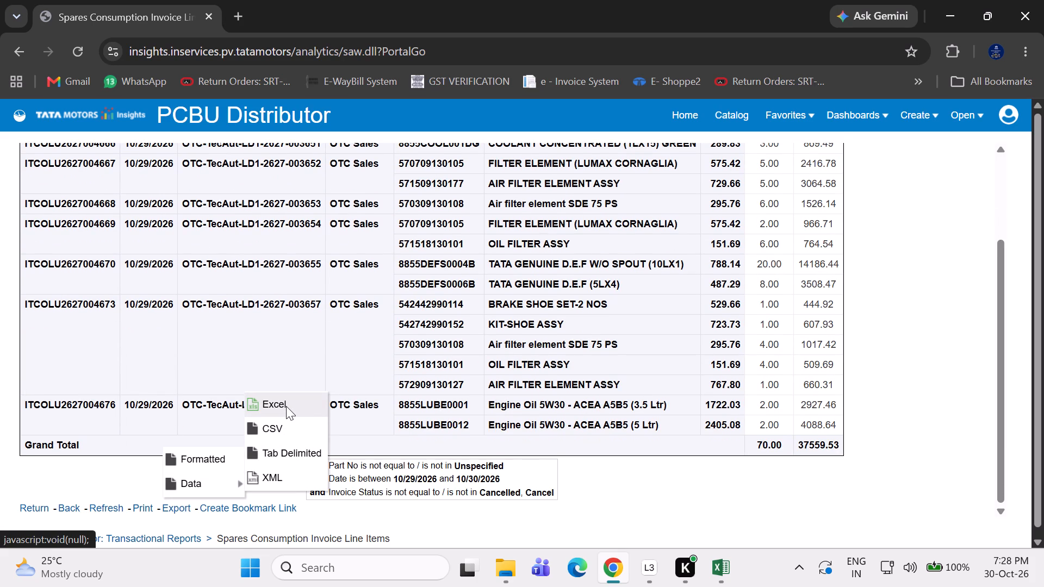
click(276, 403)
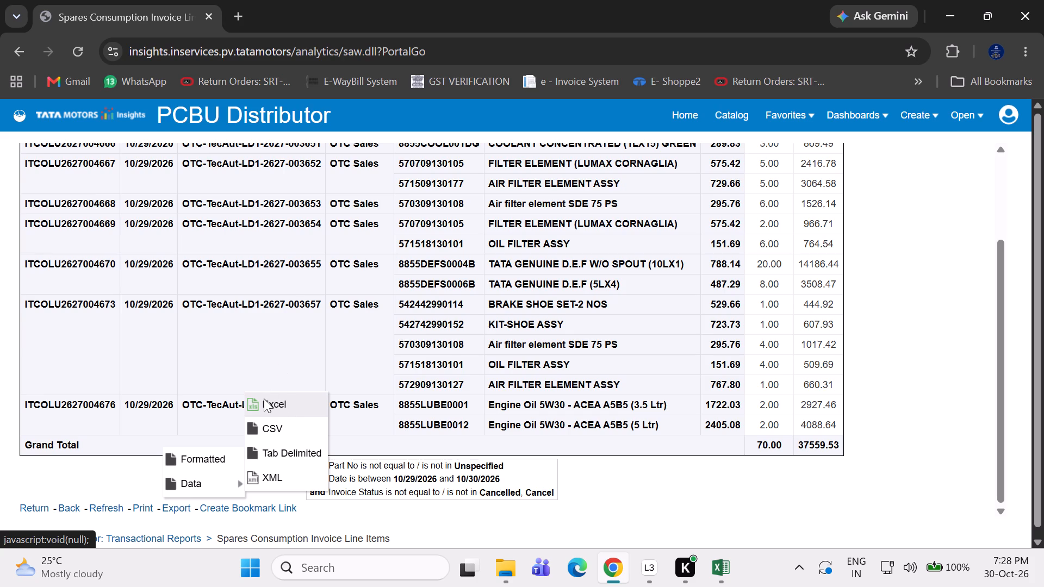
click(266, 405)
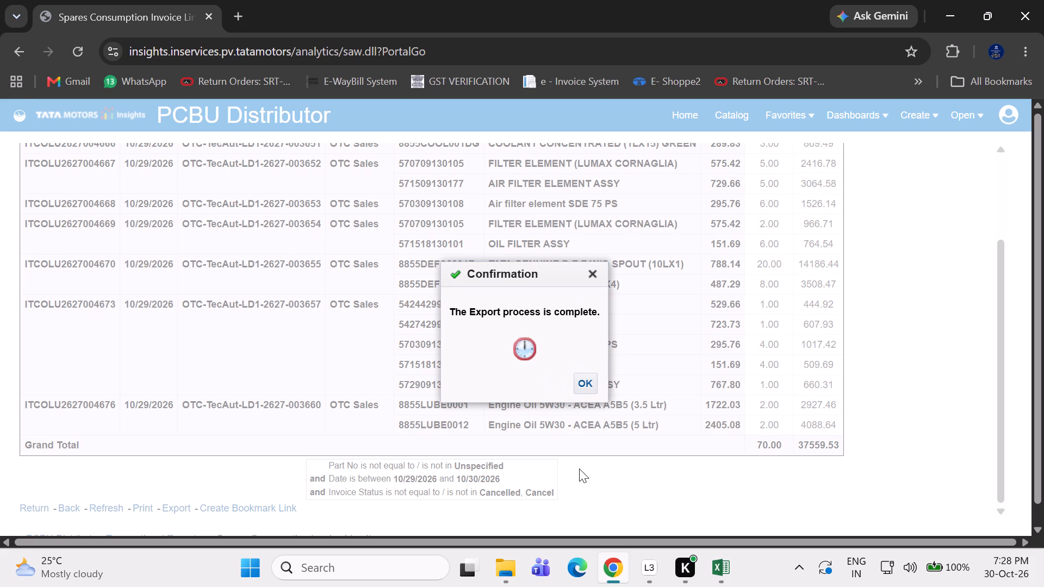
Open the downloaded Spares Consumption Invoice Line Items (28) workbook and maximize its window.
click(828, 110)
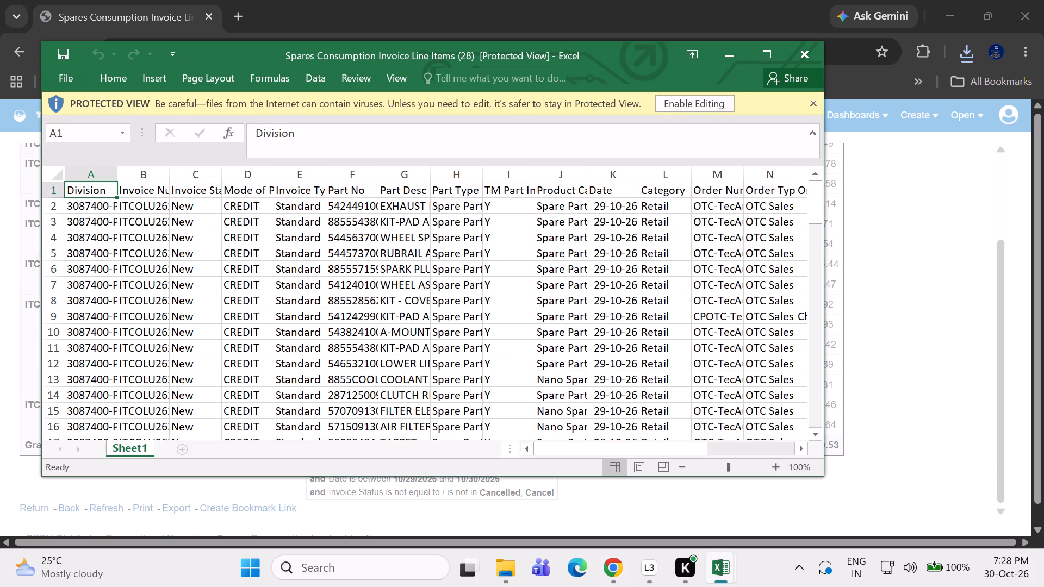
click(763, 57)
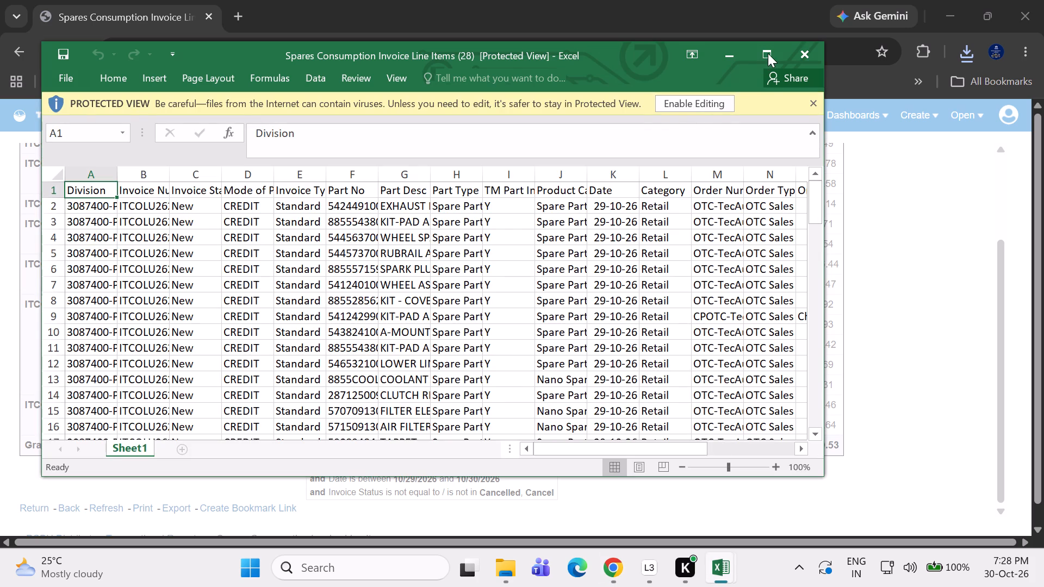
click(766, 53)
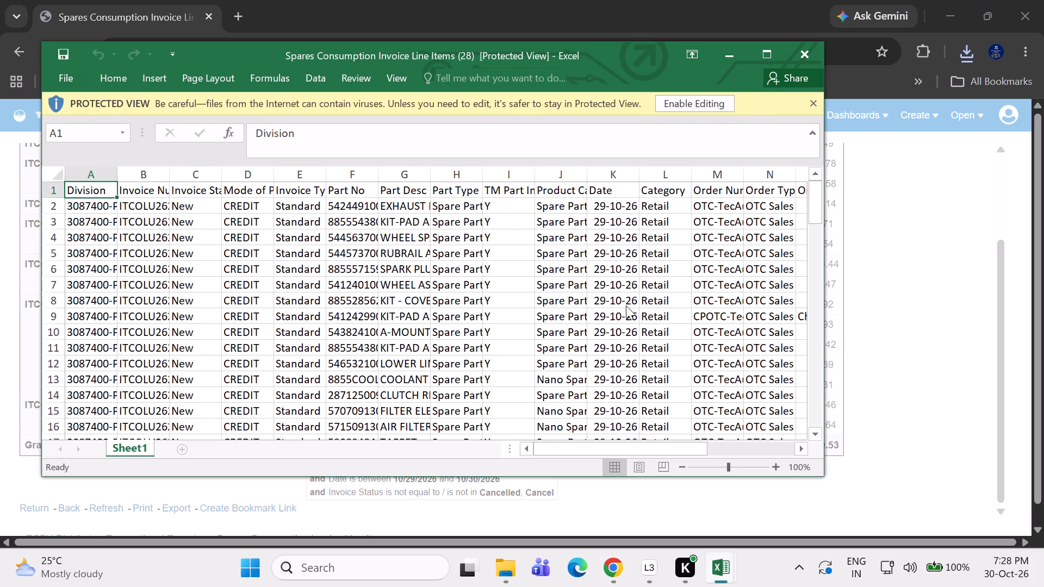
scroll(502, 310, down, 4)
click(422, 301)
click(766, 52)
click(766, 52)
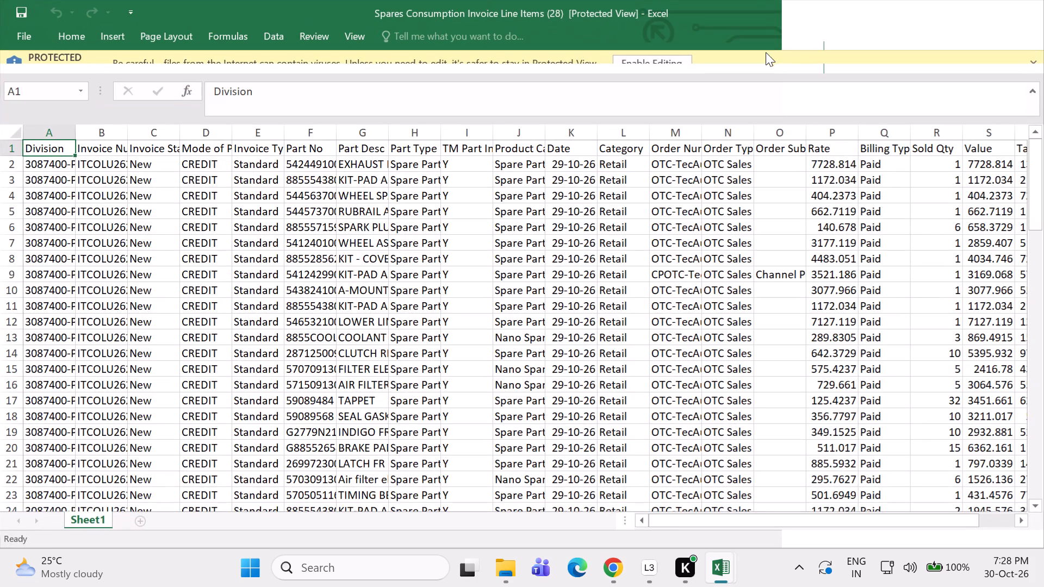
Look through the exported invoice line rows and try to enable editing in the protected workbook.
click(561, 255)
click(327, 281)
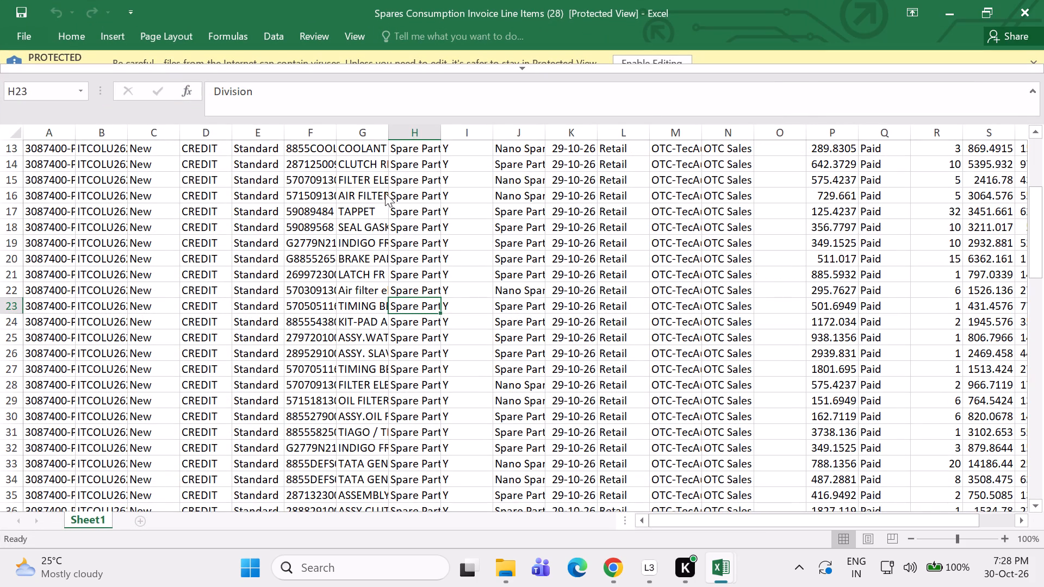
scroll(384, 192, up, 4)
click(665, 59)
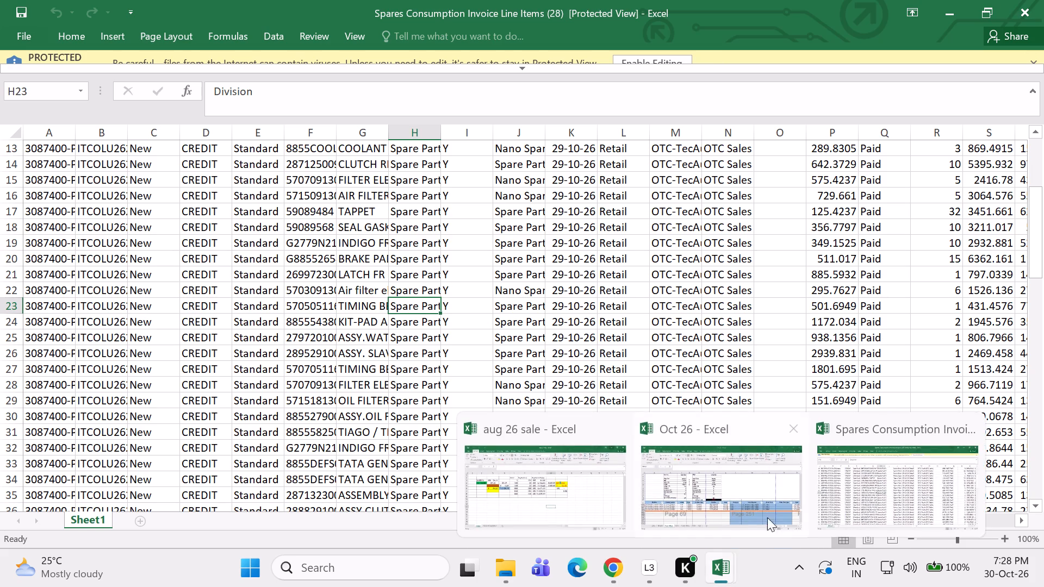
click(823, 501)
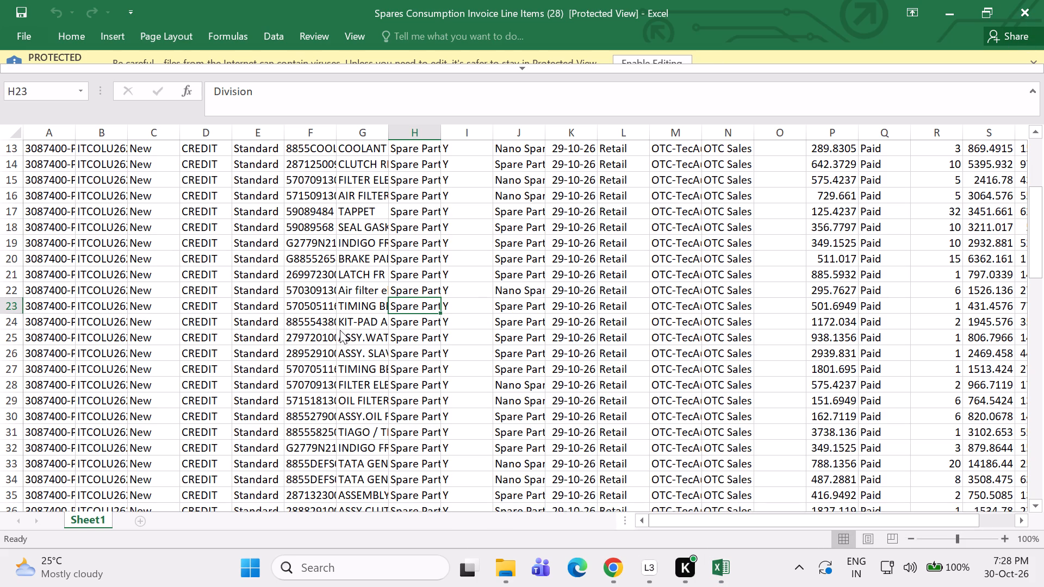
drag(1037, 224, 1043, 180)
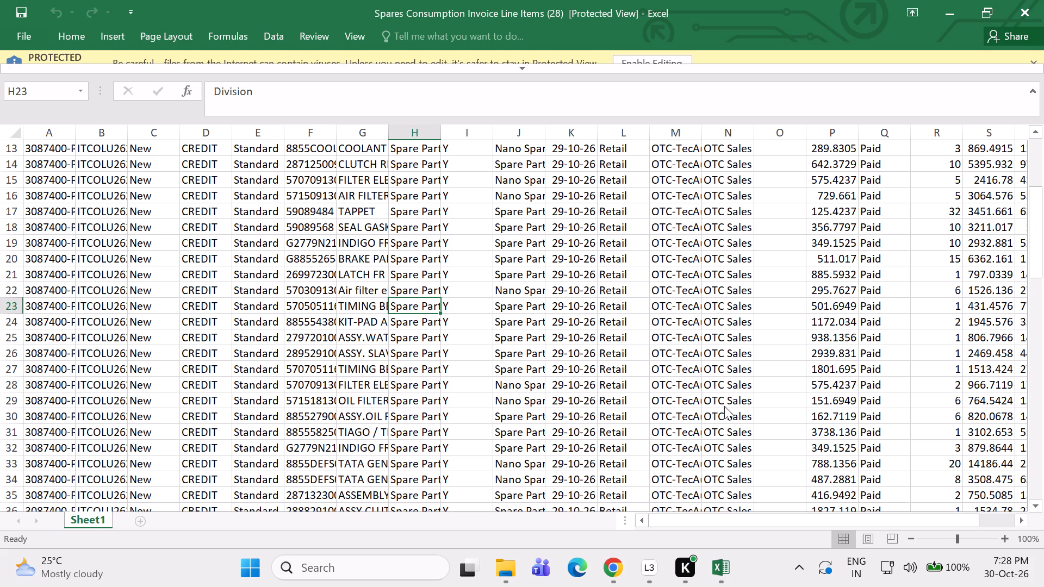
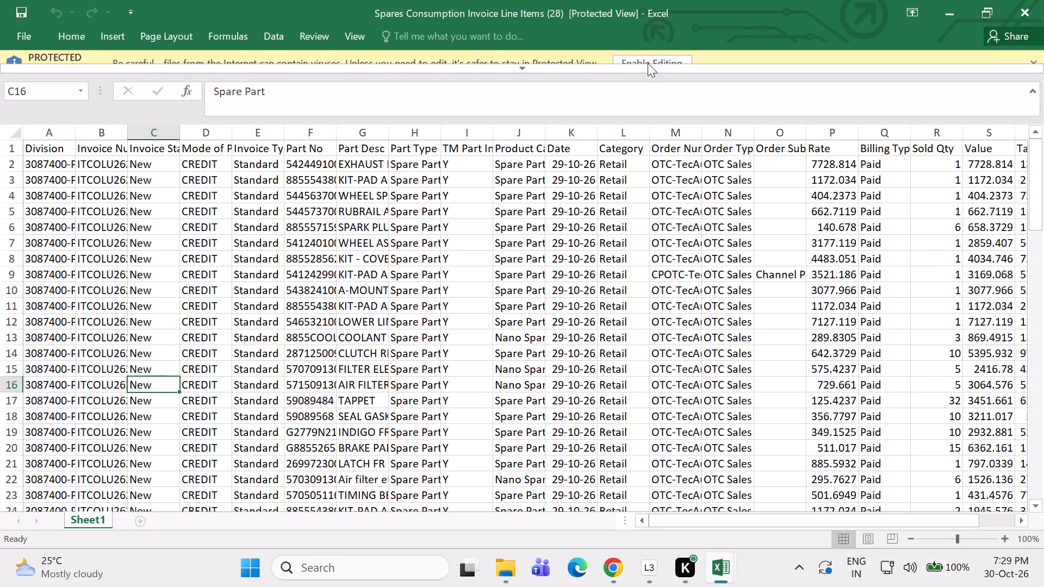
Enable editing in the protected Spares Consumption Invoice Line Items (28) workbook and dismiss the browser notification.
click(648, 61)
drag(1039, 176, 1042, 165)
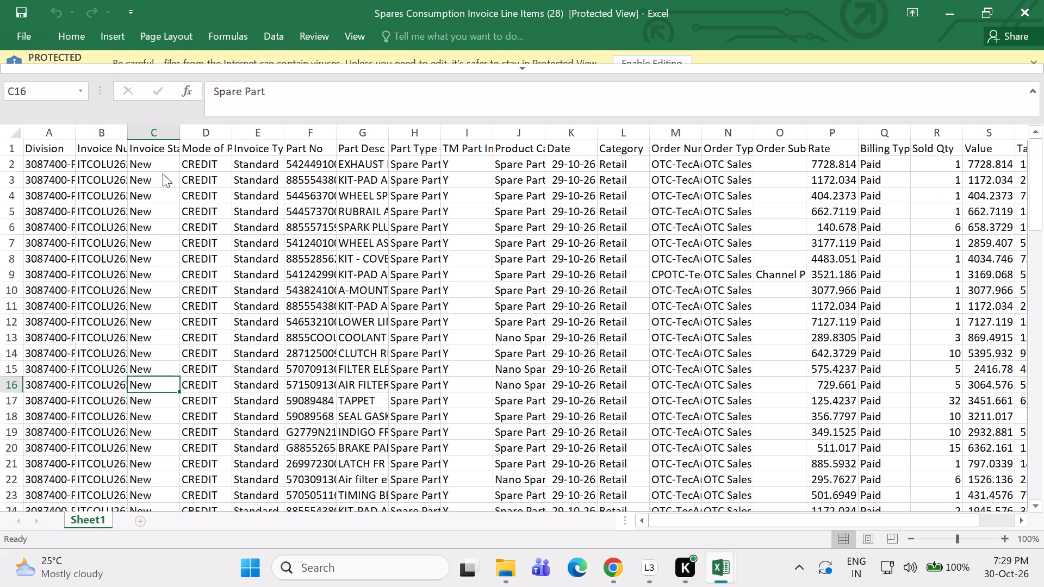
click(63, 170)
click(649, 60)
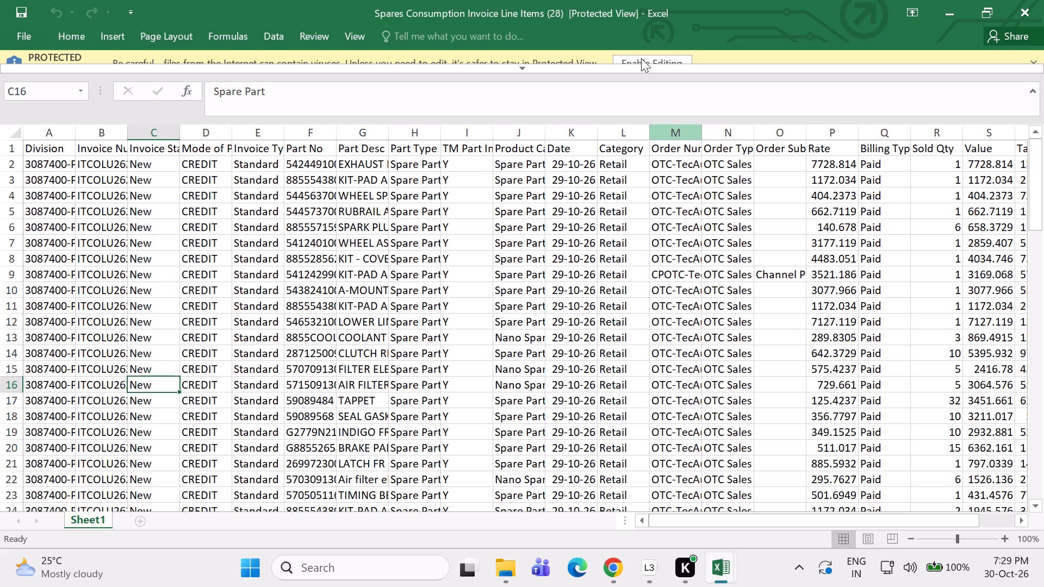
click(573, 332)
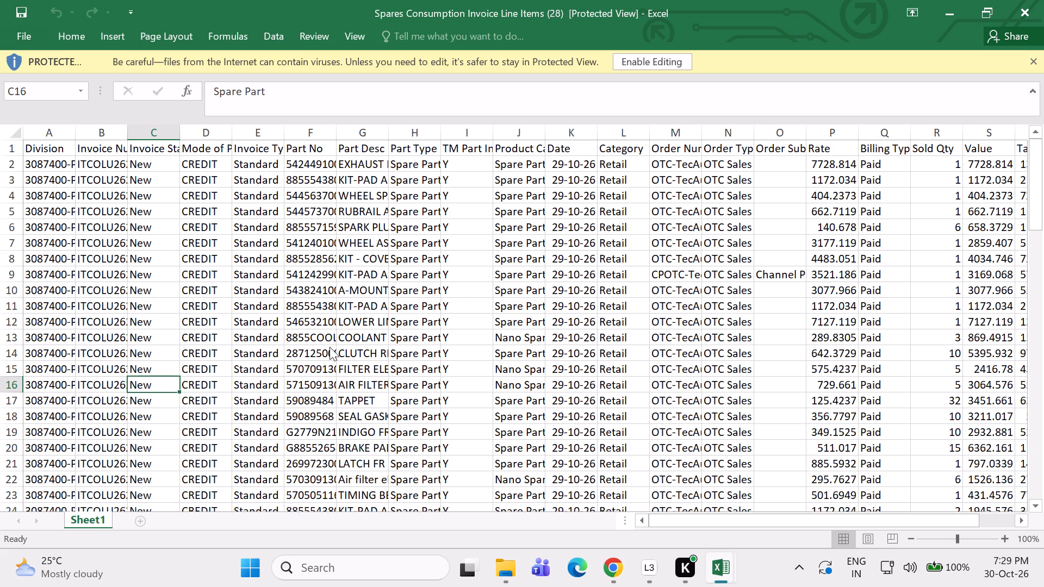
click(646, 302)
click(659, 58)
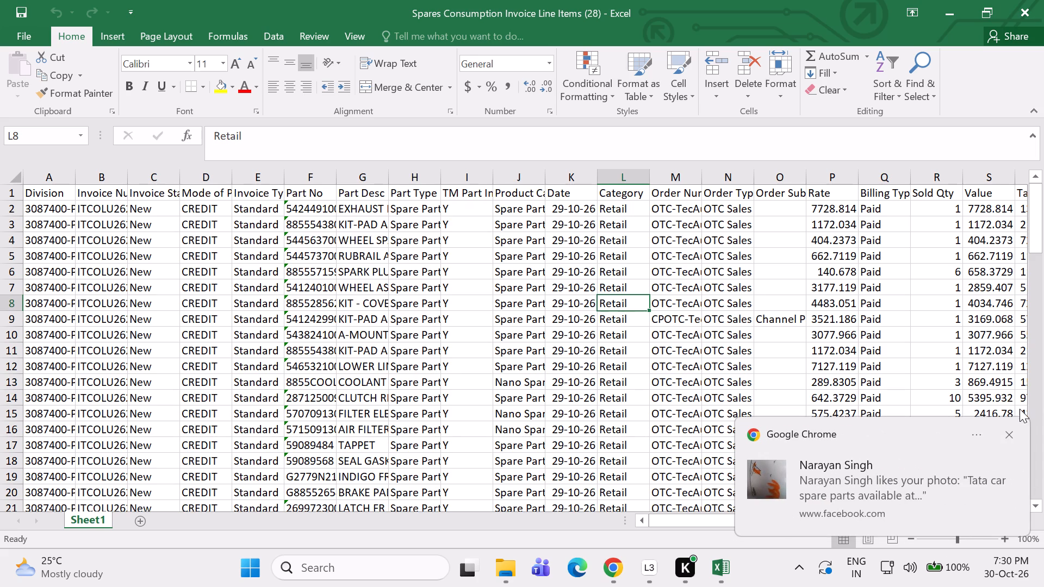
click(1004, 437)
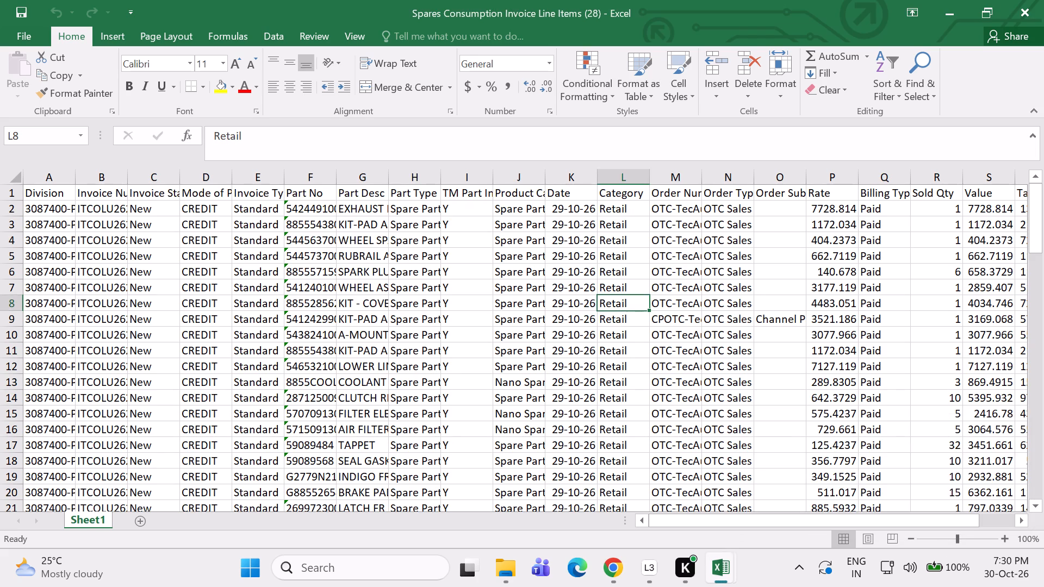
scroll(528, 355, up, 5)
Convert the text entries in the Part No column to numbers using Text to Columns with its default settings.
click(326, 265)
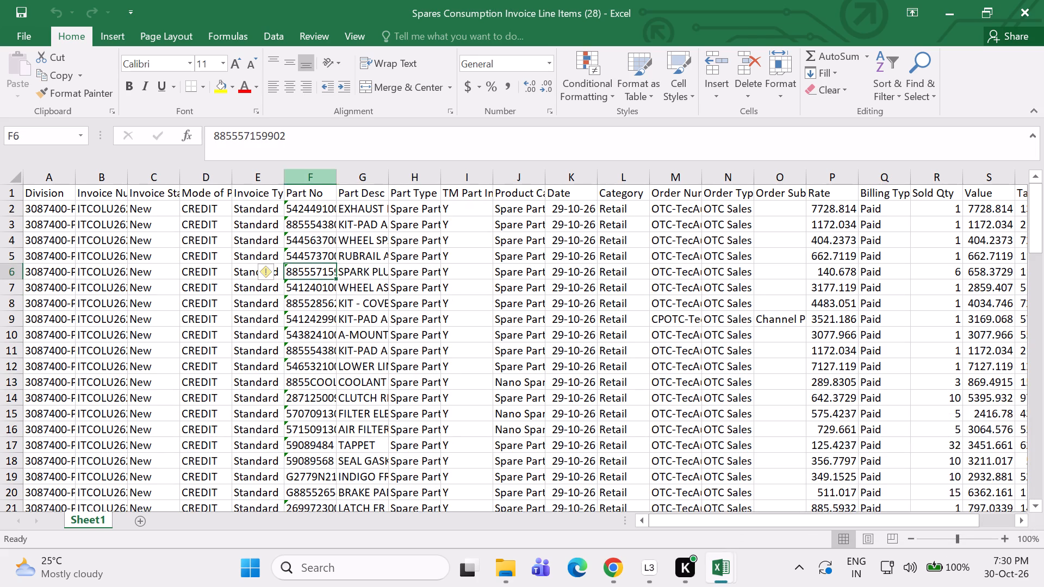
click(312, 176)
click(279, 33)
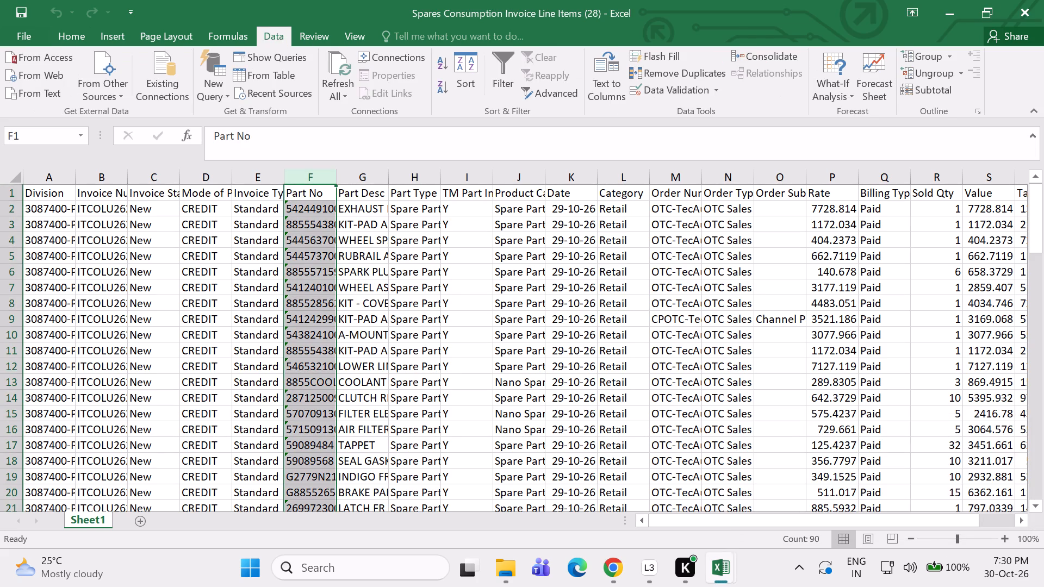
click(611, 88)
click(655, 527)
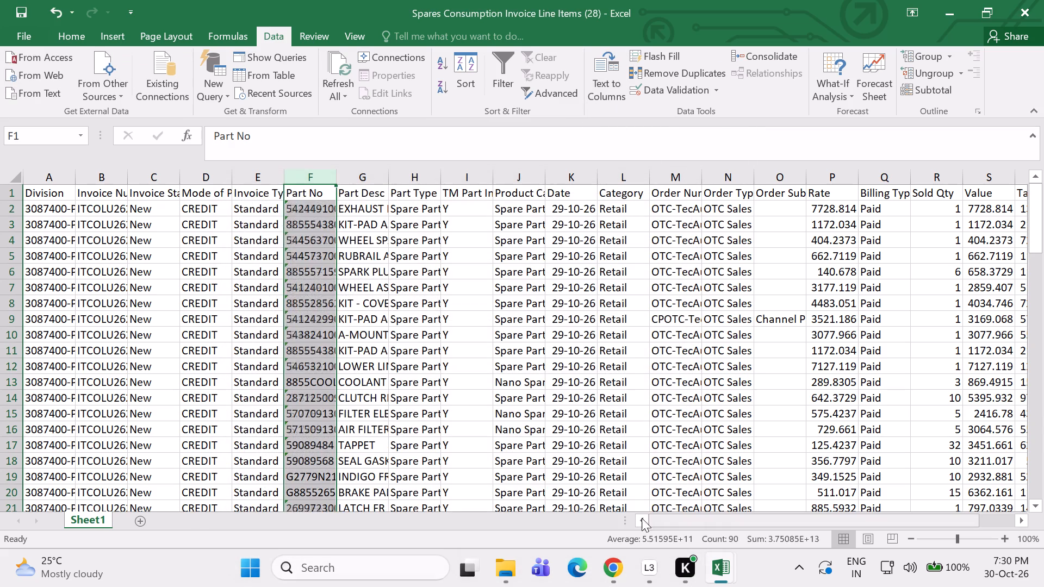
Copy the invoice line data from Division to Tax Amount, range A2:T90, without the header row and Dealer column.
drag(58, 211, 591, 230)
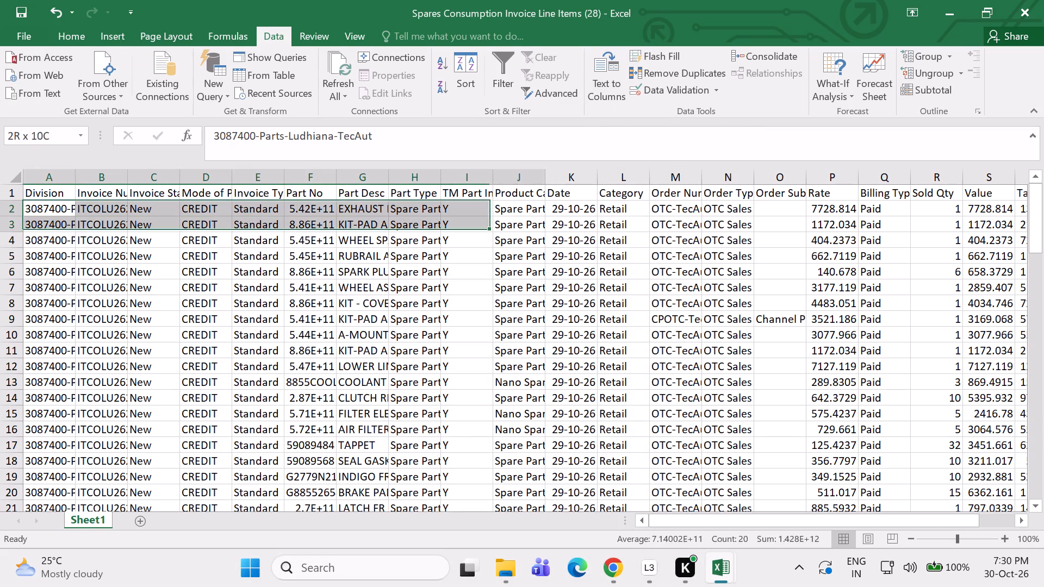
drag(591, 230, 884, 445)
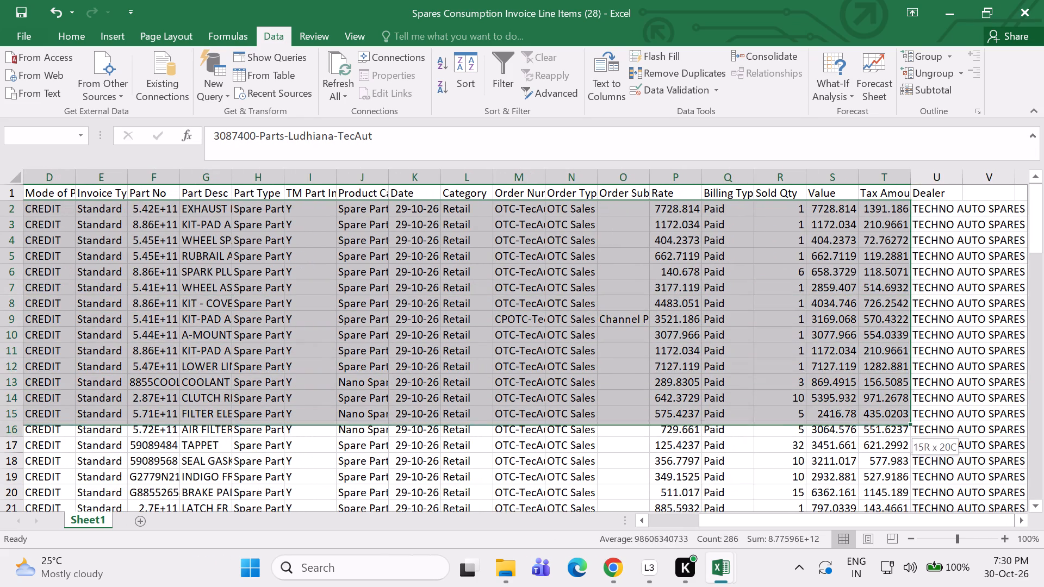
drag(884, 445, 895, 586)
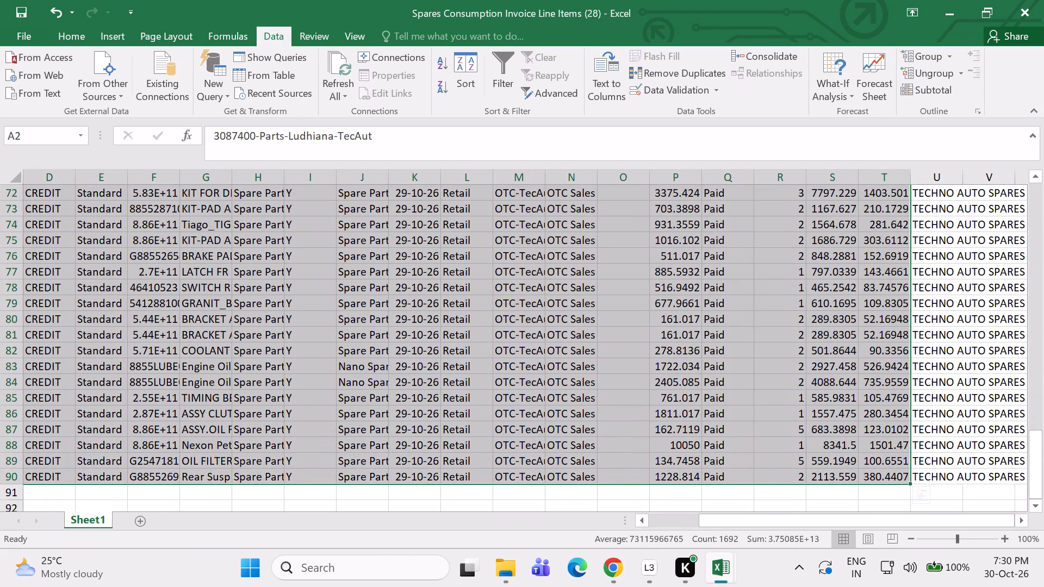
key(ctrl+c)
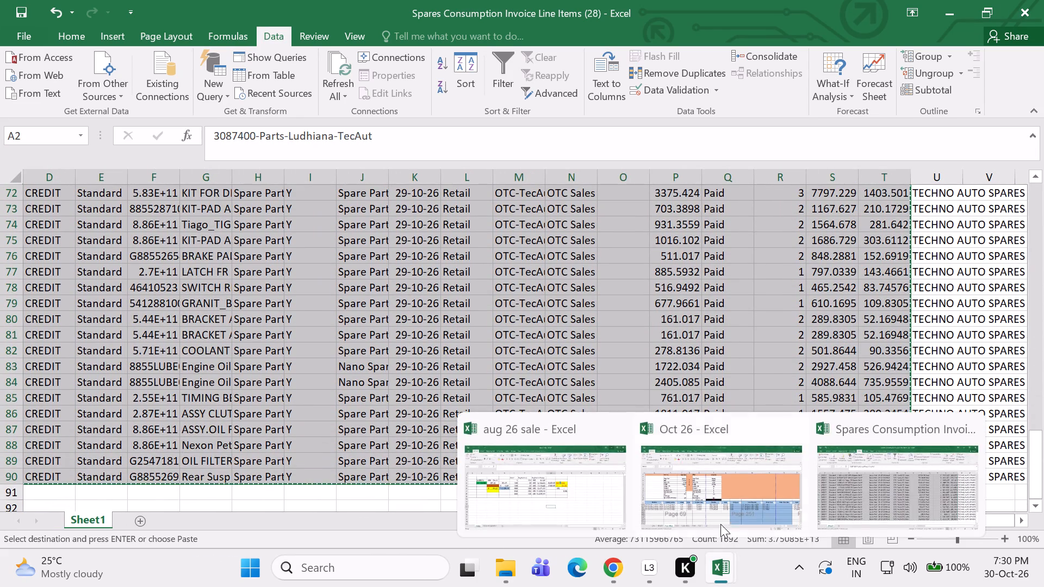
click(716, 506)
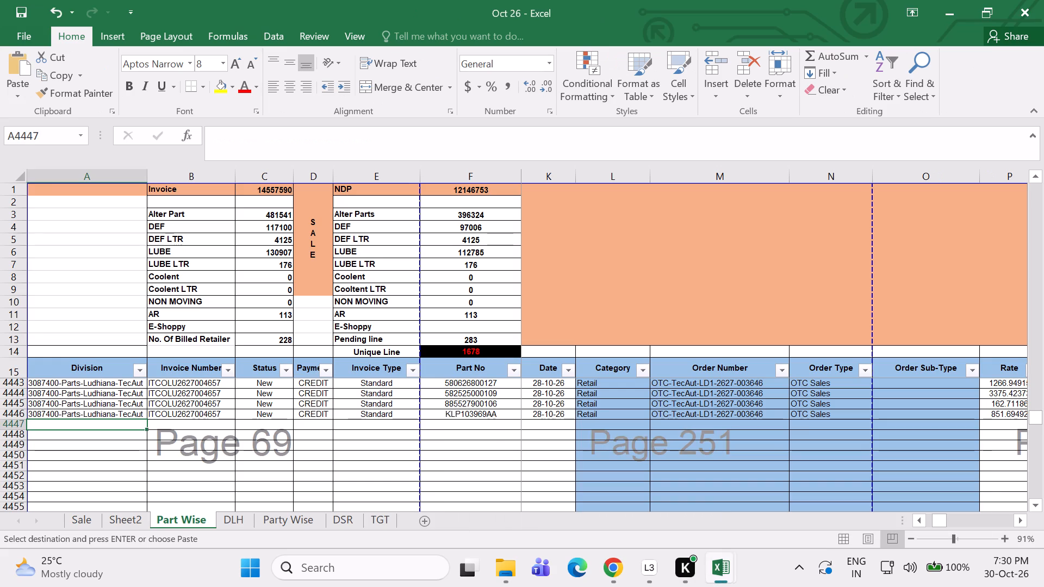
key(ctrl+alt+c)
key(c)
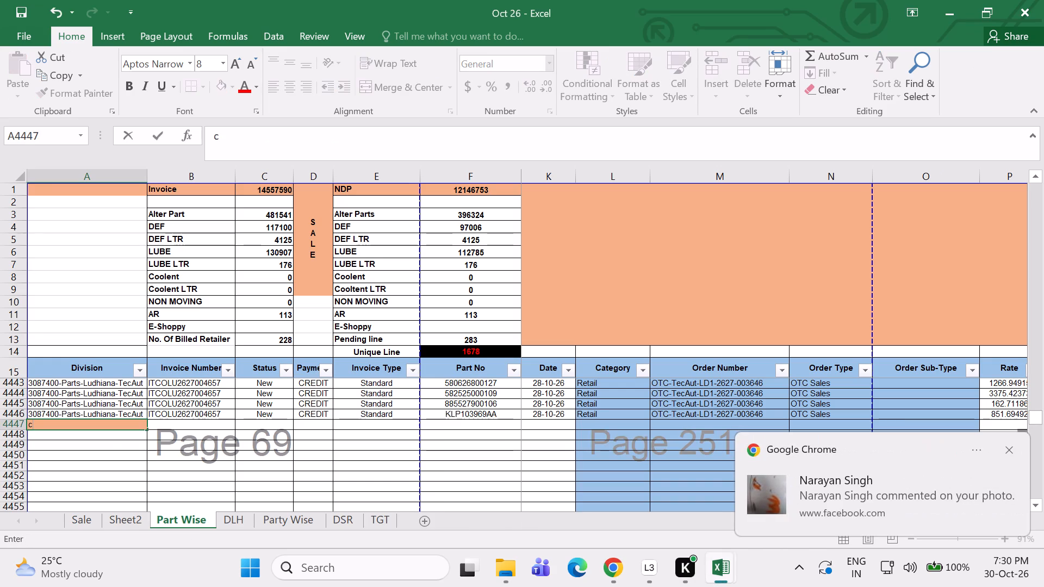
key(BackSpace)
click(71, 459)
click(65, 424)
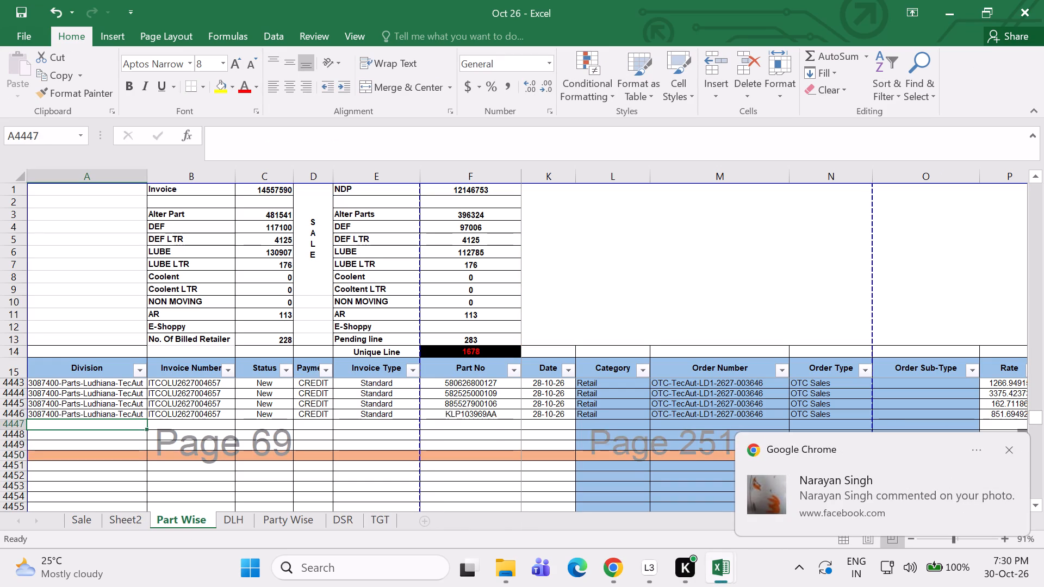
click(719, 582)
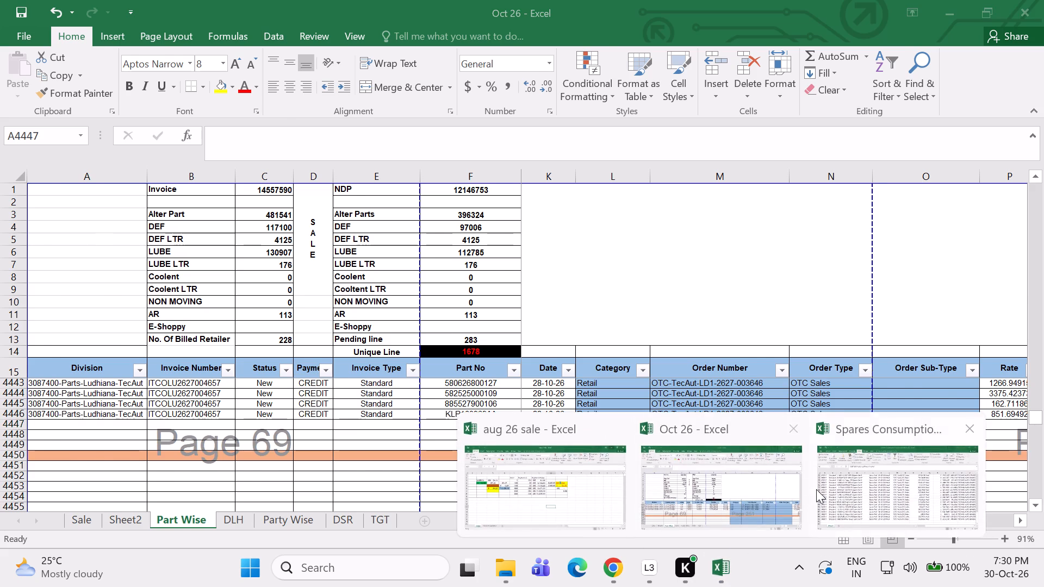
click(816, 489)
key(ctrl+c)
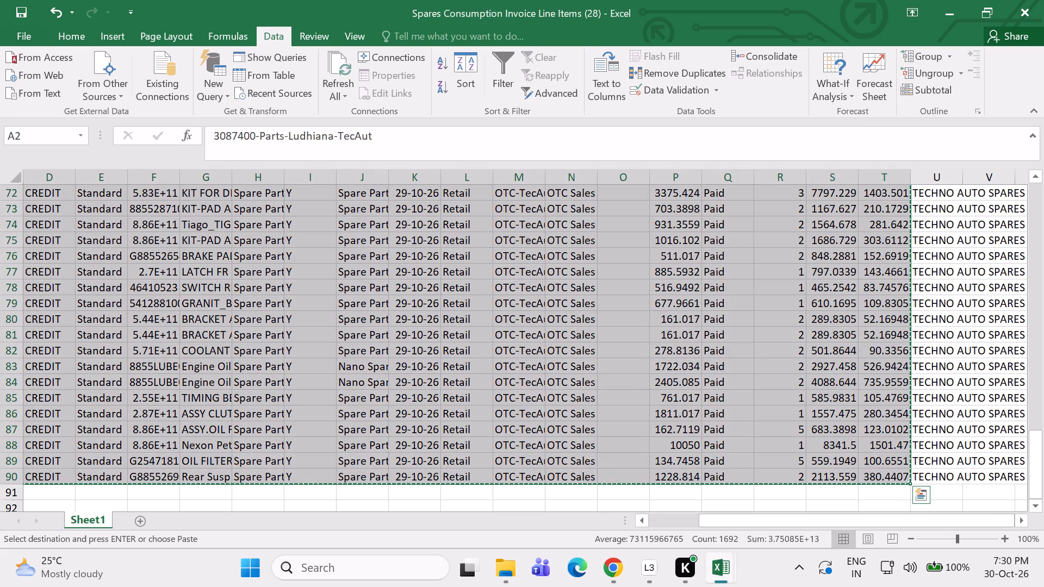
Paste the copied invoice lines as values into the Part Wise sheet of the Oct 26 workbook, starting at cell A4447.
click(708, 500)
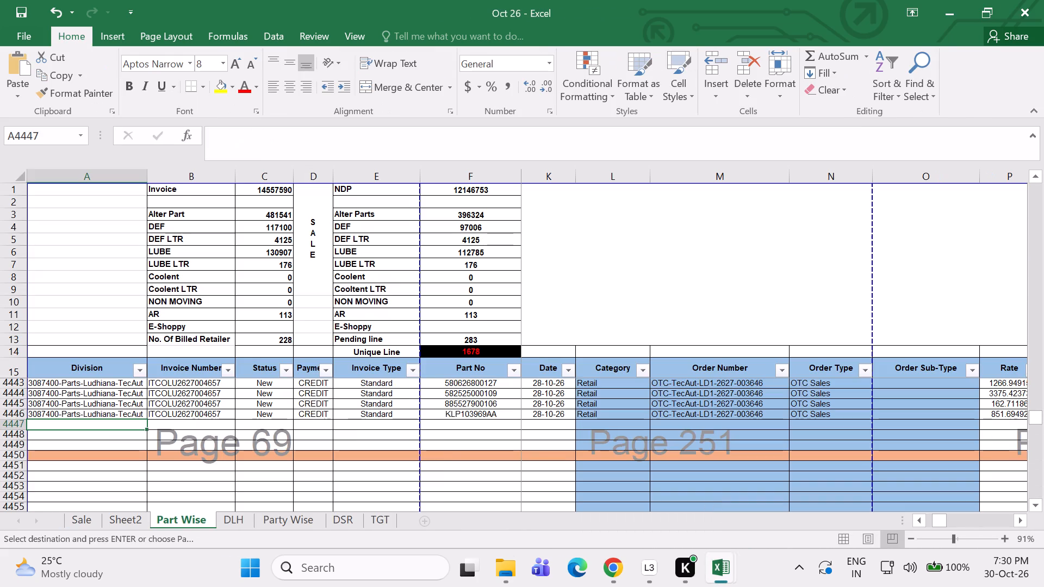
key(ctrl+alt+v)
key(v)
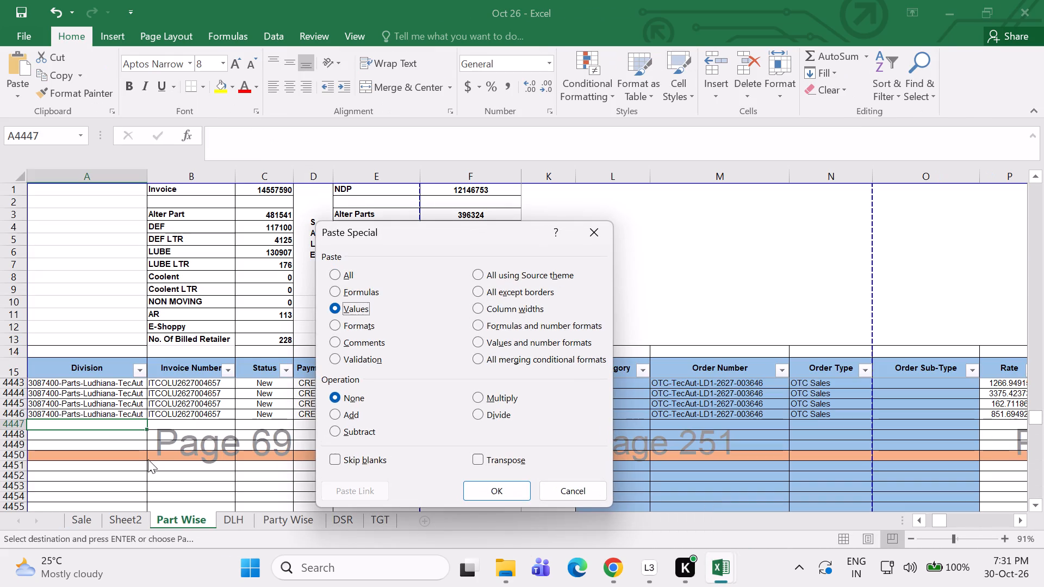
key(Return)
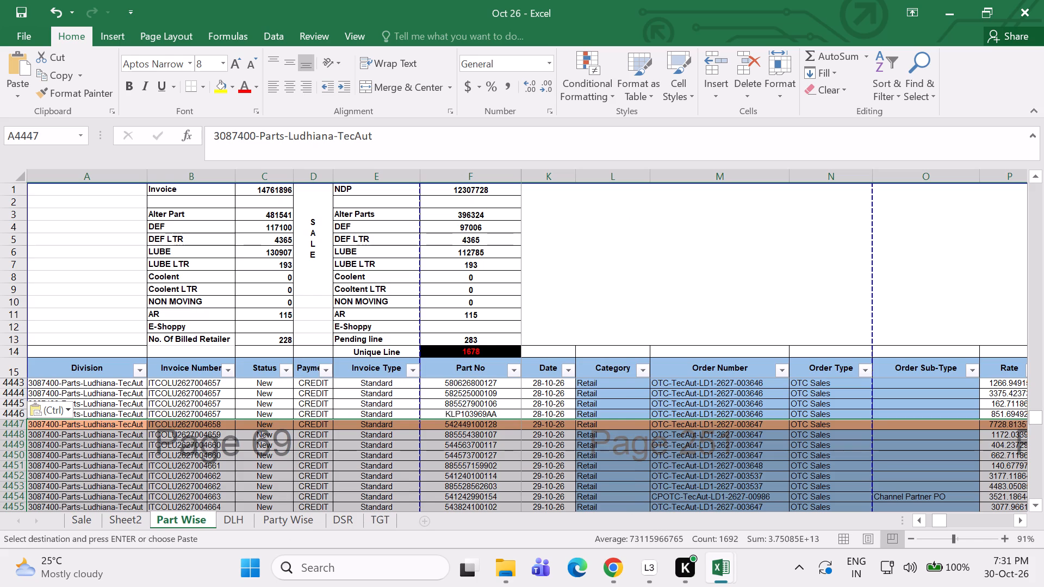
Examine the pasted 29-10-26 rows down to the last one and check row 4533 across to the DLH Party column.
scroll(159, 441, down, 14)
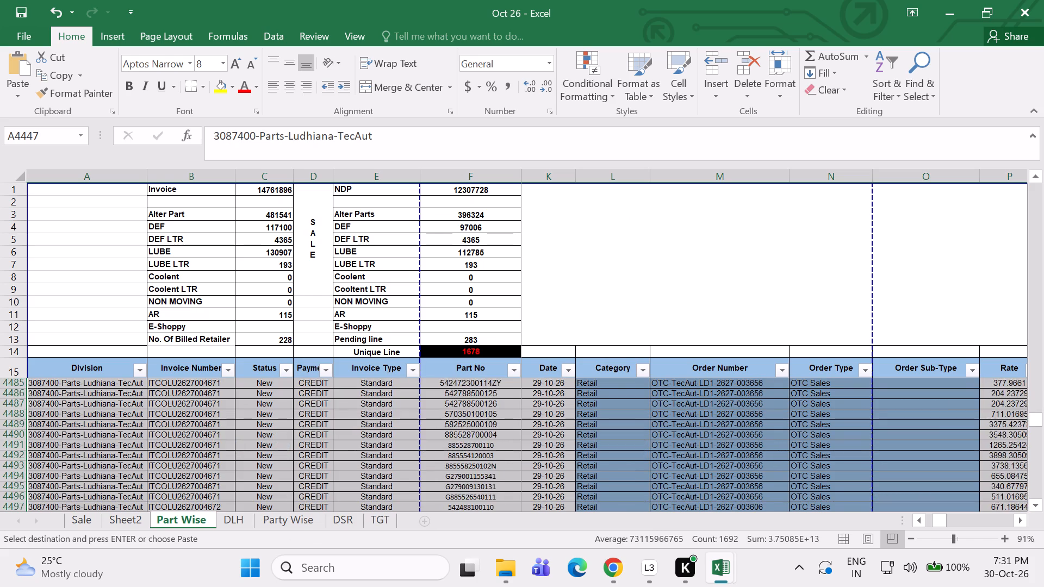
scroll(159, 441, down, 14)
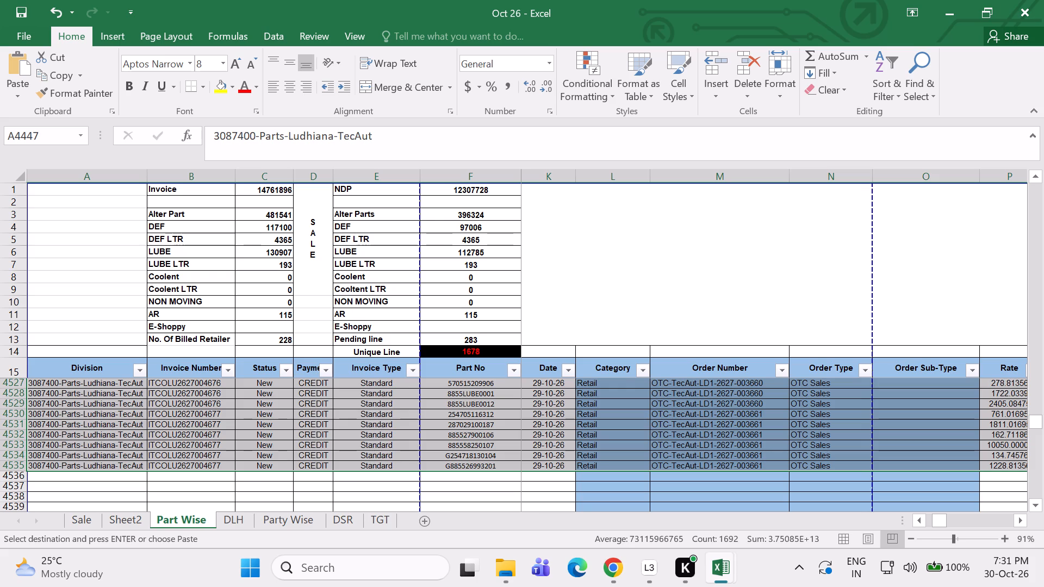
click(449, 446)
key(Right)
key(Right)
key(Right)
key(Right)
key(Right)
key(Right)
key(Right)
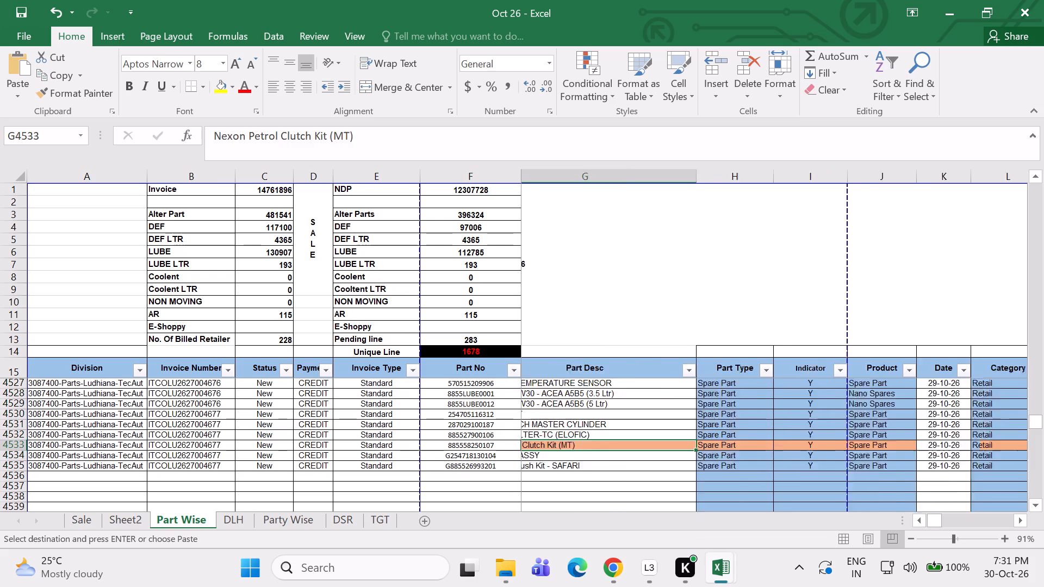
key(Right)
key(Right)
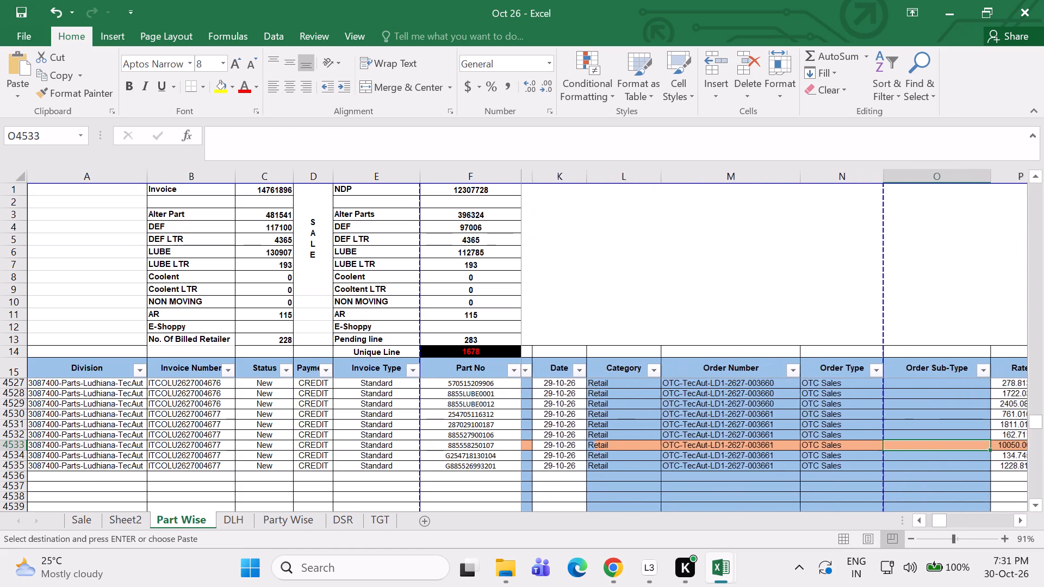
key(Right)
key(Right)
key(Right)
key(Right)
key(Right)
key(Right)
key(Right)
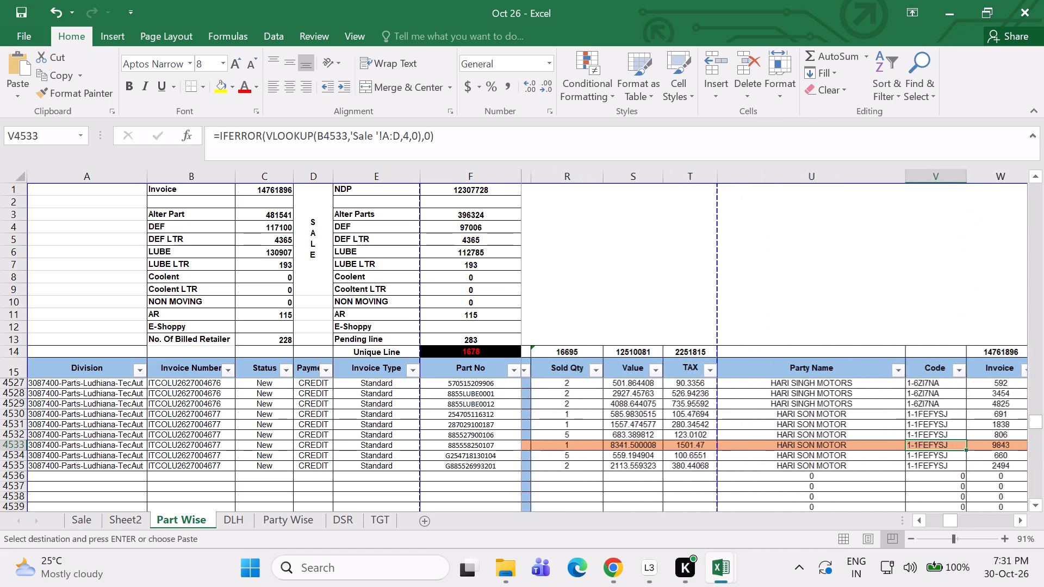
key(Right)
key(Right)
key(Right)
key(Right)
key(Right)
key(Right)
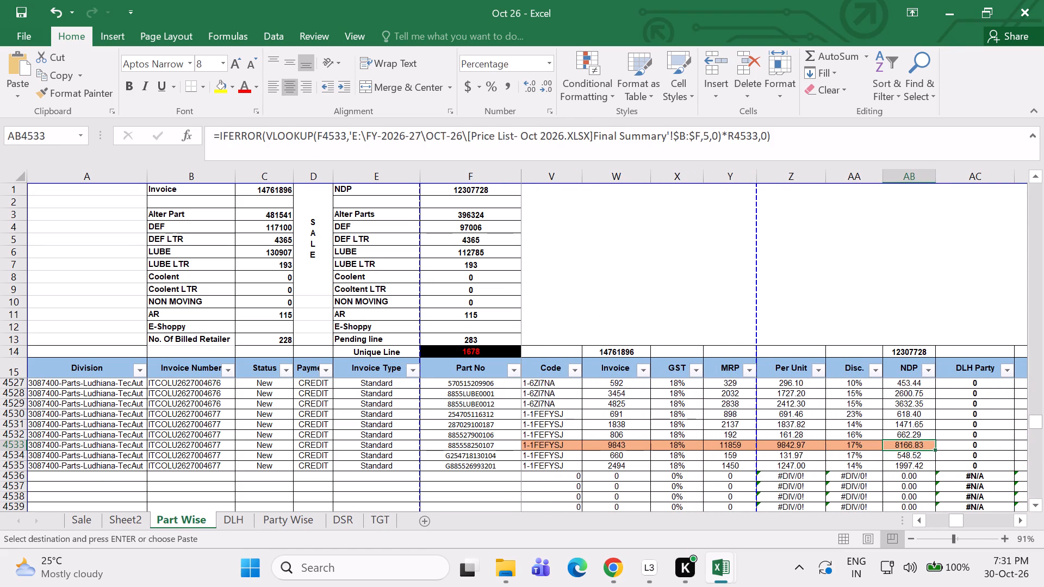
key(Right)
key(Right)
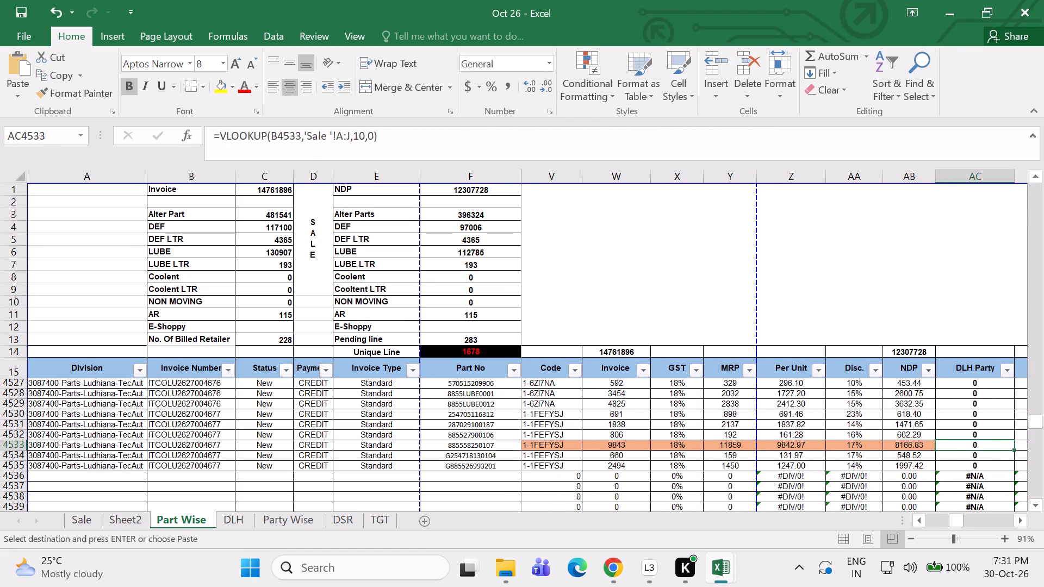
key(Right)
key(Left)
key(Left)
key(Left)
key(Left)
key(Left)
key(Left)
key(Left)
key(Left)
key(Left)
key(Left)
key(Left)
key(Left)
key(Left)
key(Left)
key(Left)
key(Left)
key(Left)
key(Left)
key(Left)
key(Left)
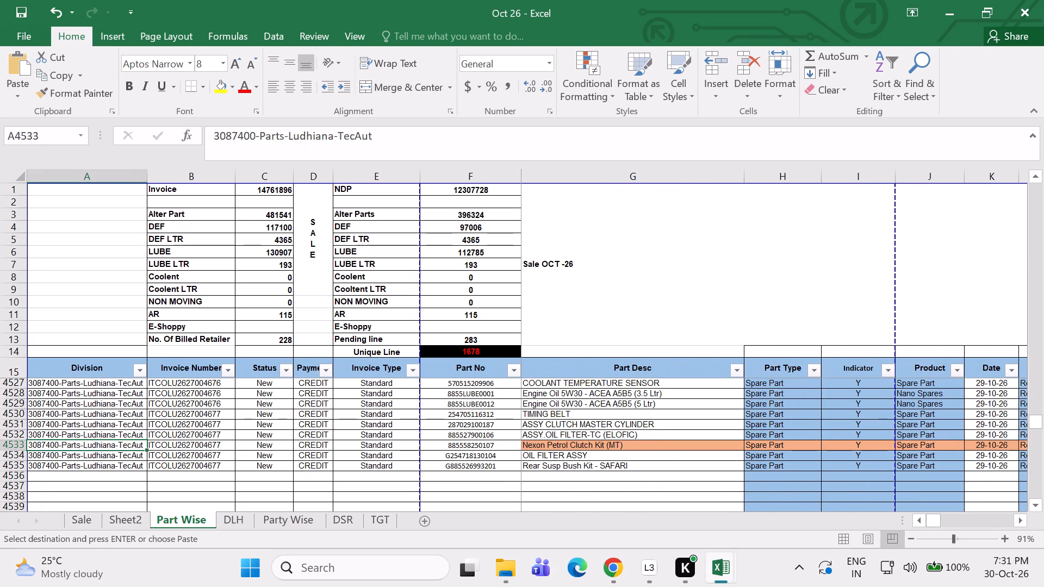
Save the Oct 26 workbook and close it.
key(ctrl+s)
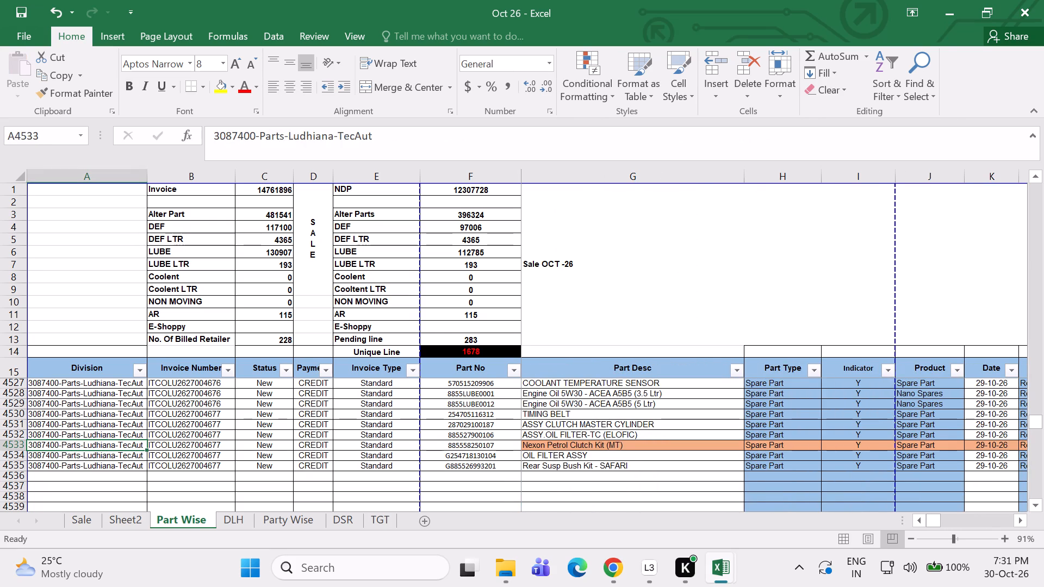
click(1018, 8)
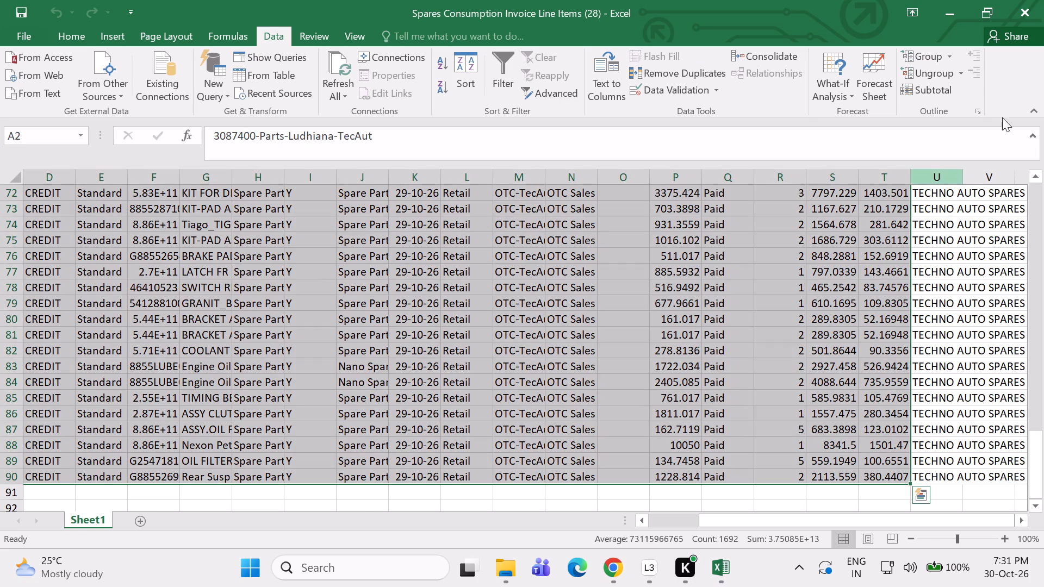
Close the Spares Consumption Invoice Line Items (28) workbook.
click(1033, 8)
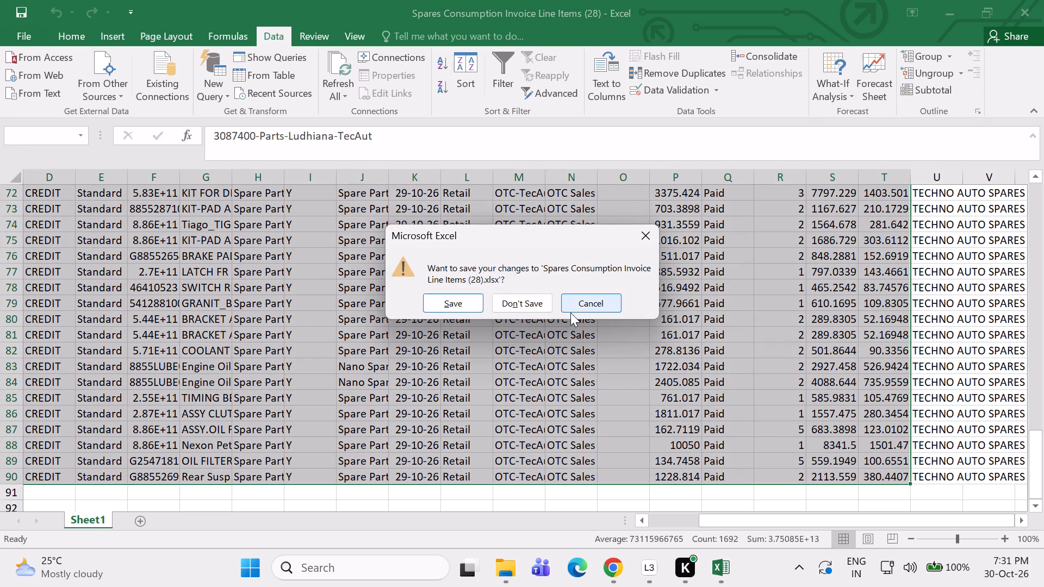